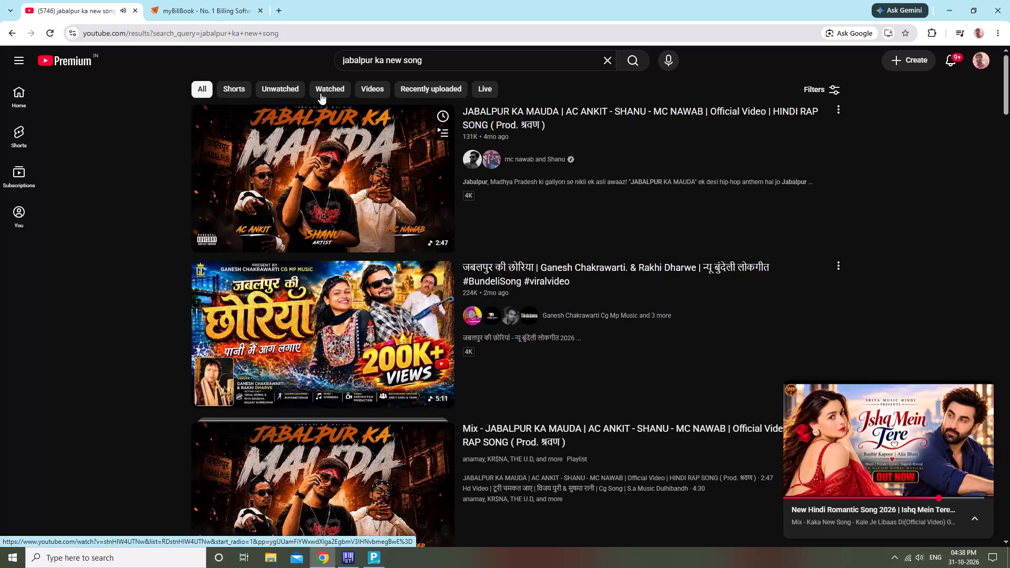
Search YouTube for the suggested query "keh diya jamane se tumse pyar karte hain".
click(600, 65)
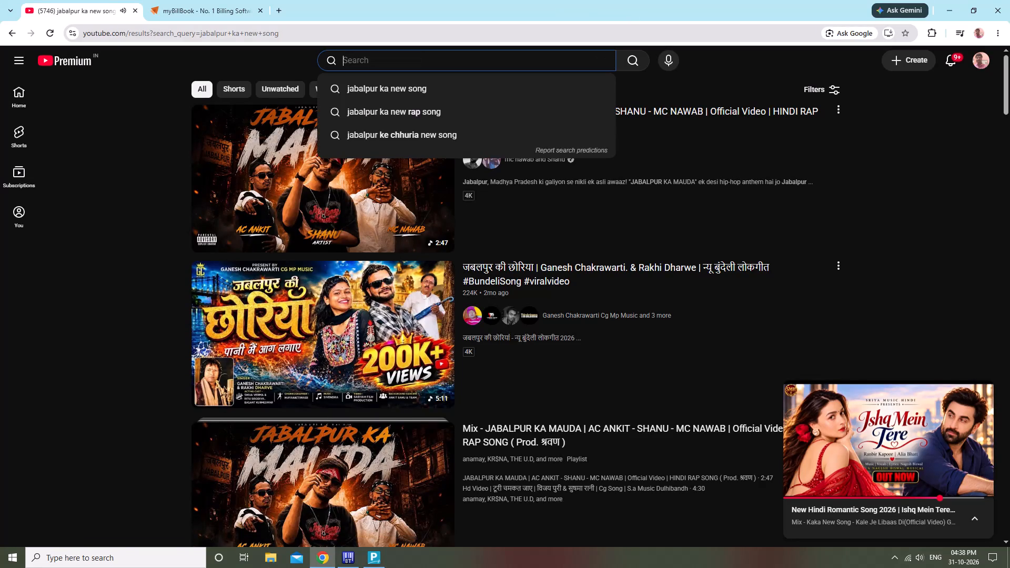
text(ke)
text(h)
key(space)
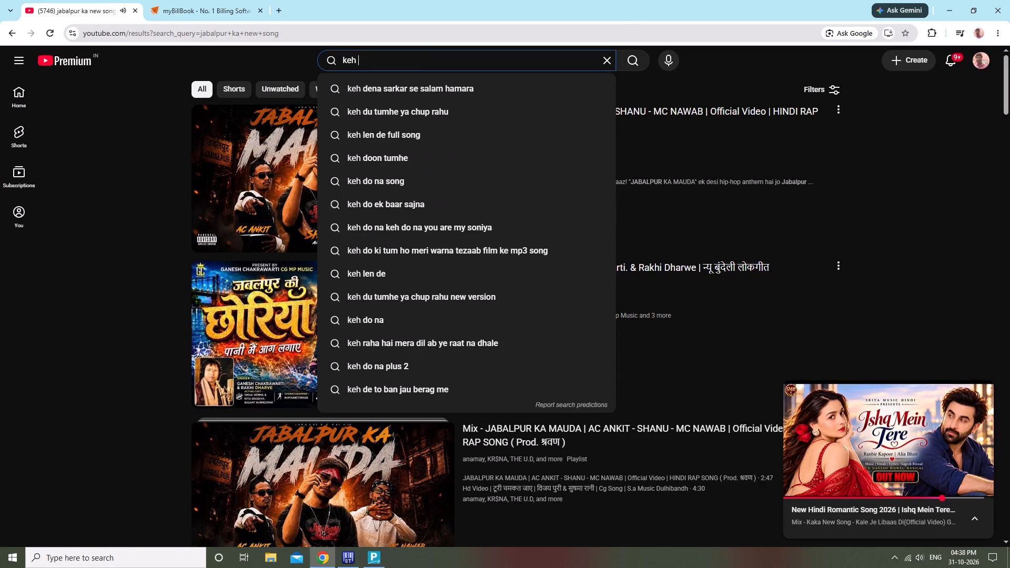
text(diya)
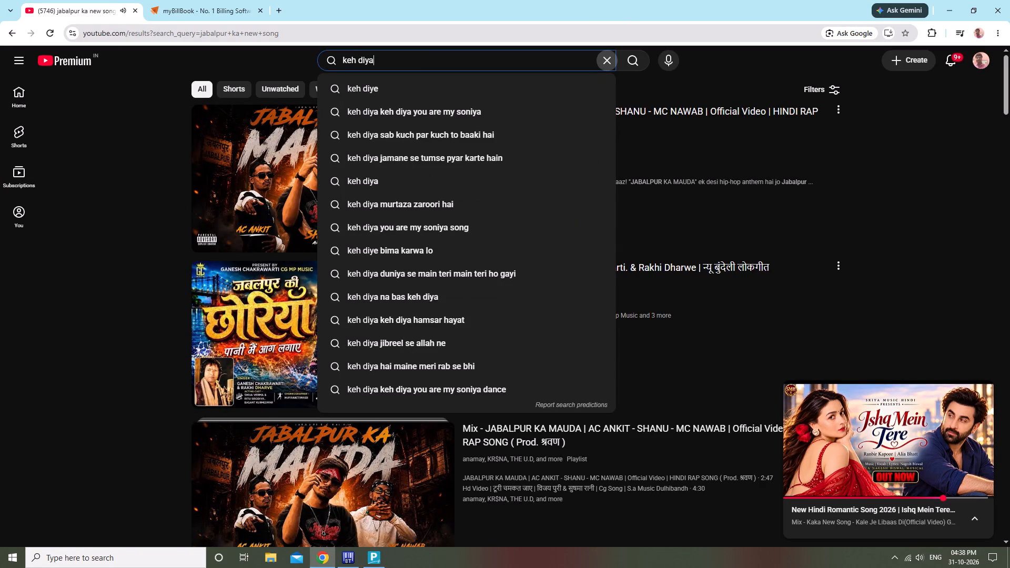
key(space)
text(ja)
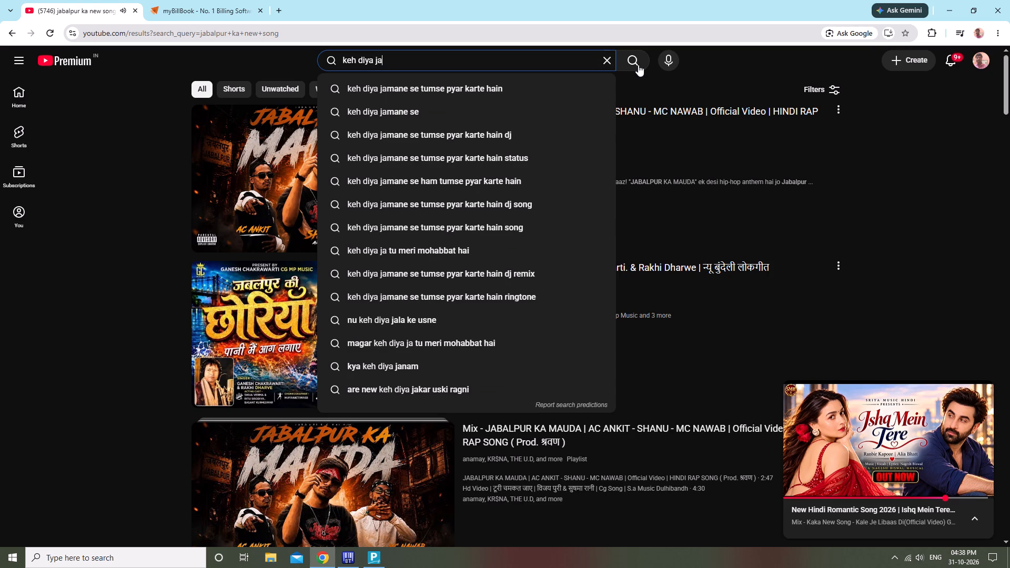
click(542, 90)
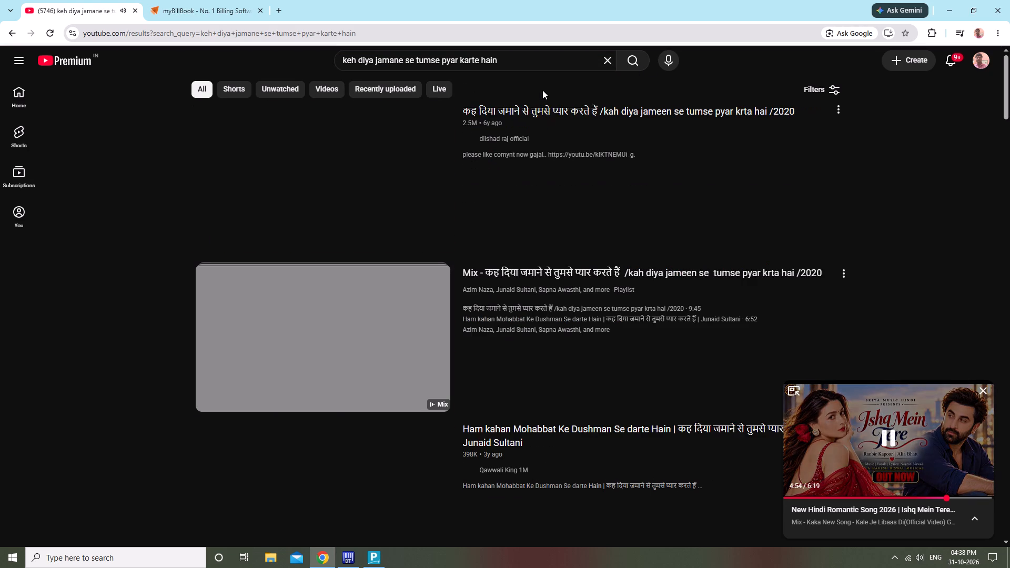
Revise the search after "keh diya jamane se" and search for "keh diya jamane se tujh ko meine bhula diya hain".
click(518, 48)
click(527, 54)
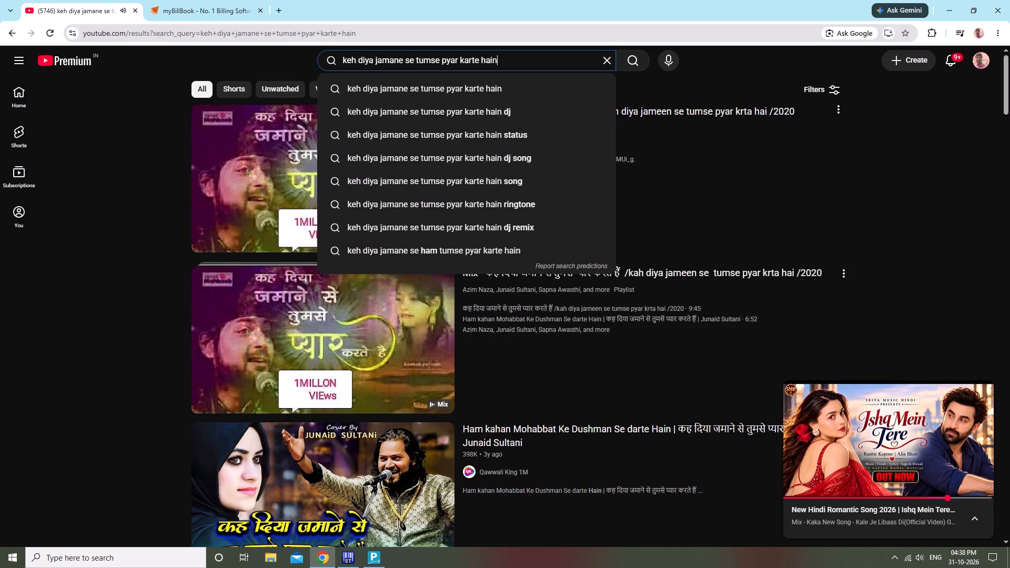
key(BackSpace)
key(BackSpace)
key(BackSpace)
key(BackSpace)
key(BackSpace)
key(BackSpace)
key(BackSpace)
key(BackSpace)
key(BackSpace)
key(BackSpace)
key(BackSpace)
key(BackSpace)
key(BackSpace)
key(BackSpace)
key(BackSpace)
key(BackSpace)
key(BackSpace)
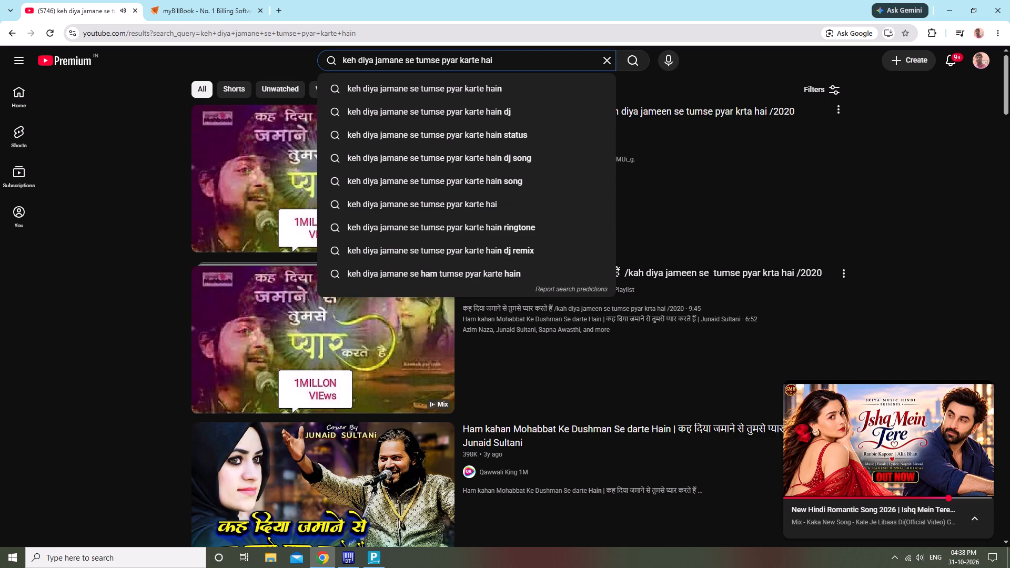
key(BackSpace)
key(BackSpace)
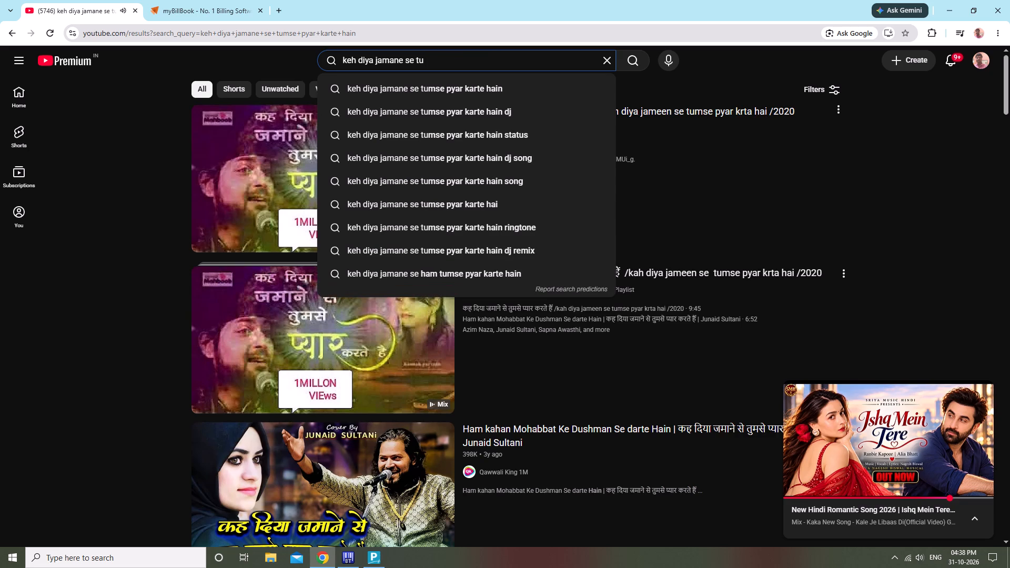
key(BackSpace)
text(ujh)
key(space)
text(ko)
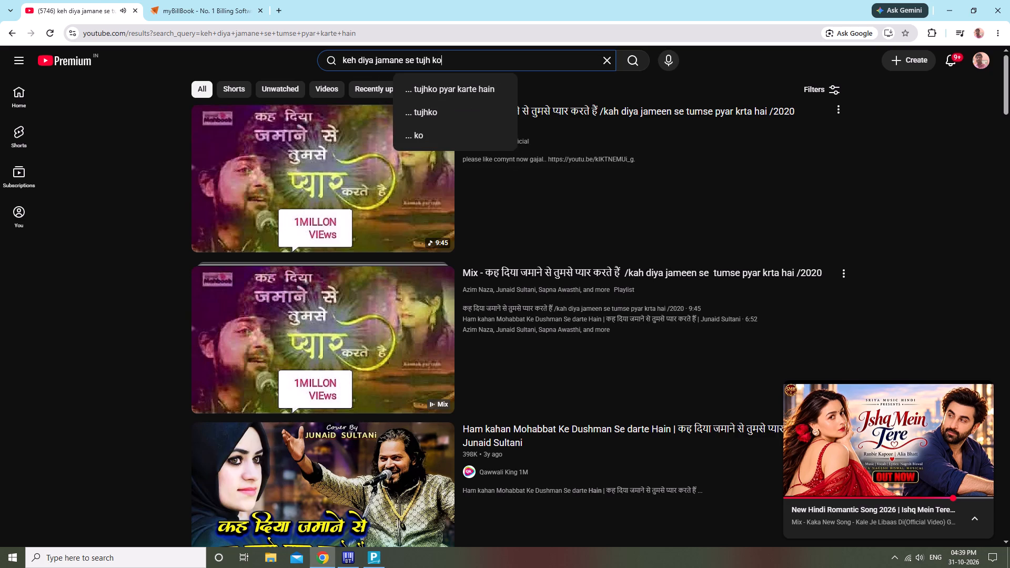
key(space)
text(mein)
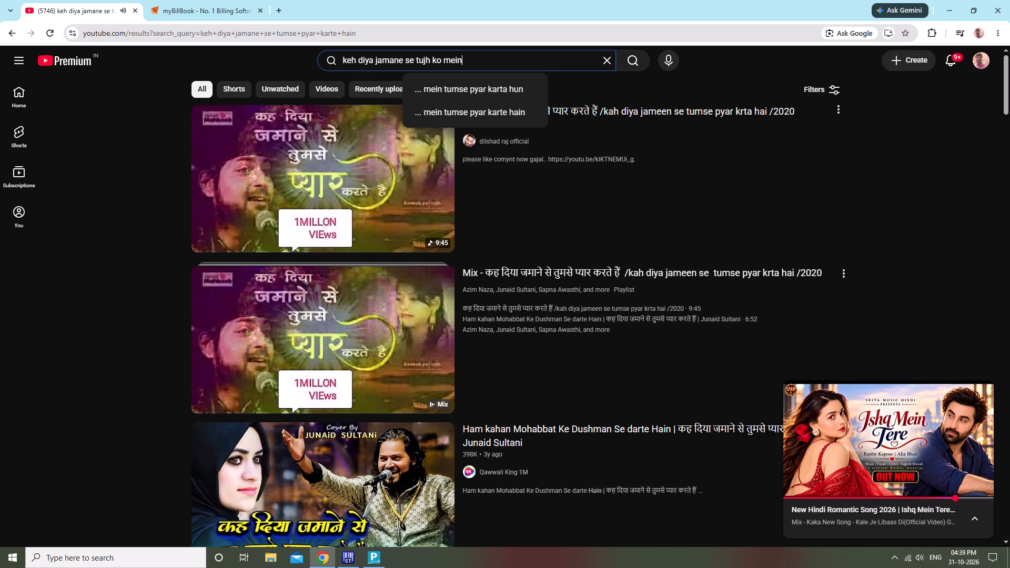
text(e)
key(space)
text(bh)
key(BackSpace)
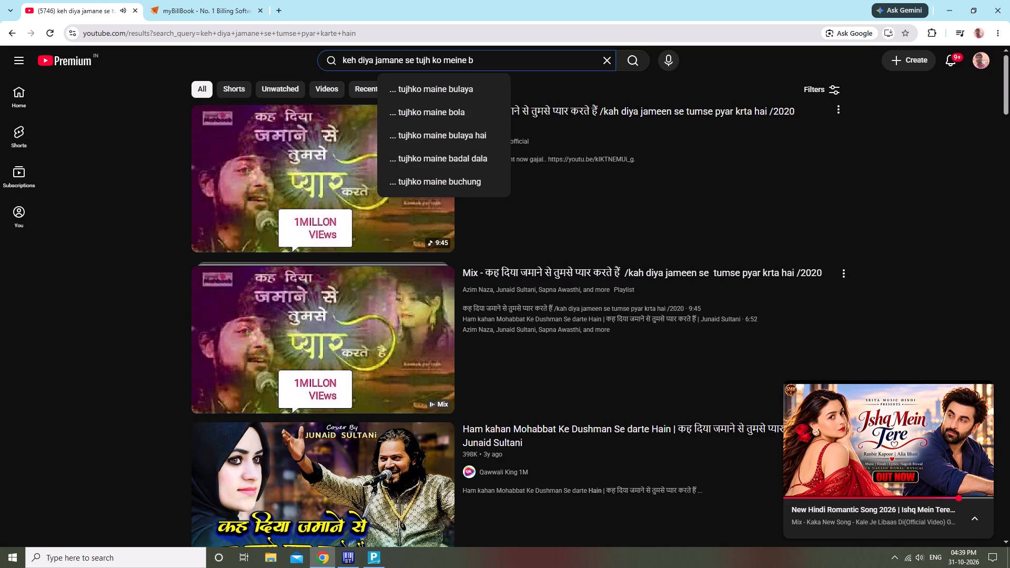
key(h)
text(ola)
key(space)
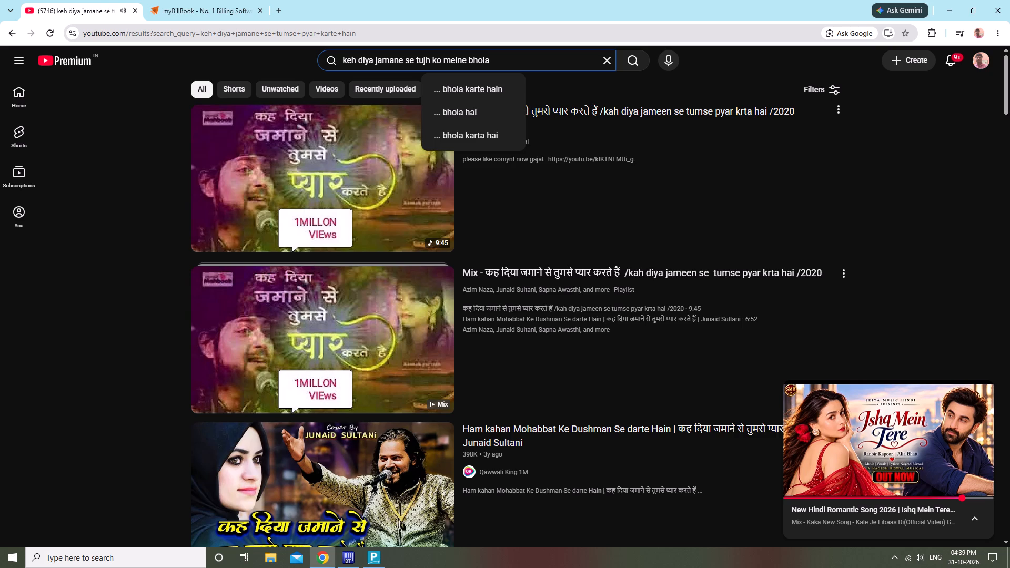
key(BackSpace)
key(BackSpace)
key(BackSpace)
key(BackSpace)
key(u)
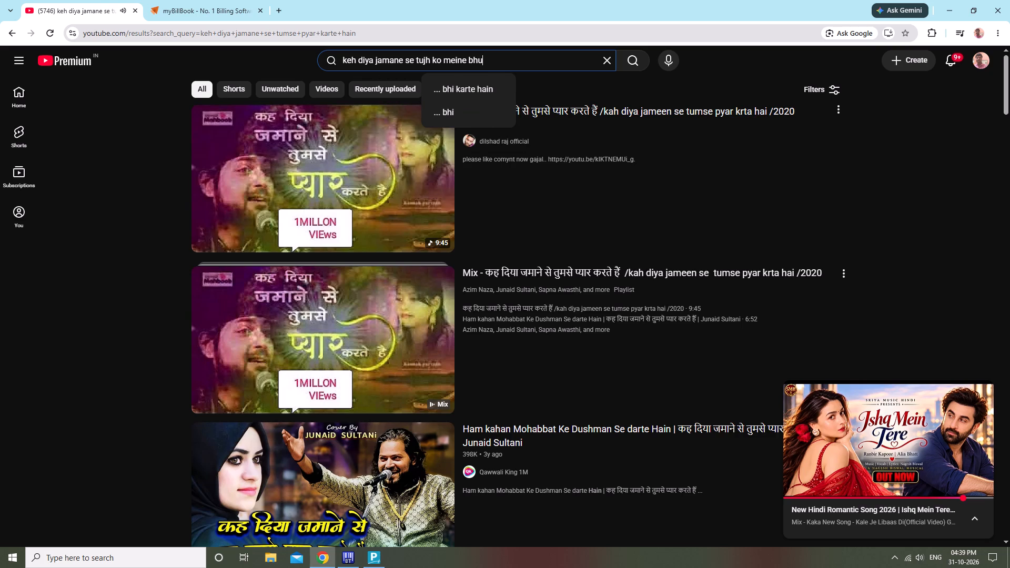
text(la)
key(space)
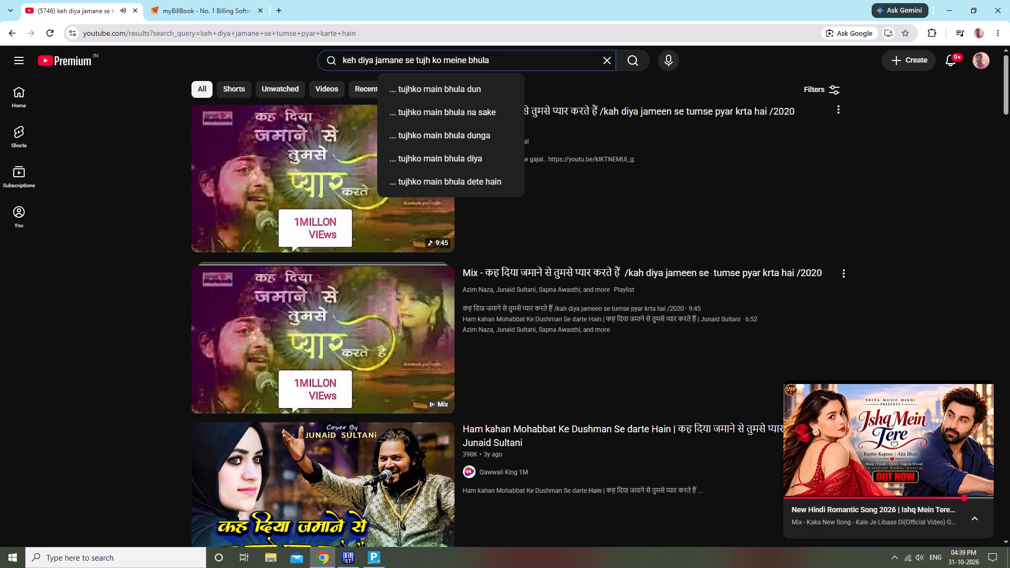
text(diya)
key(space)
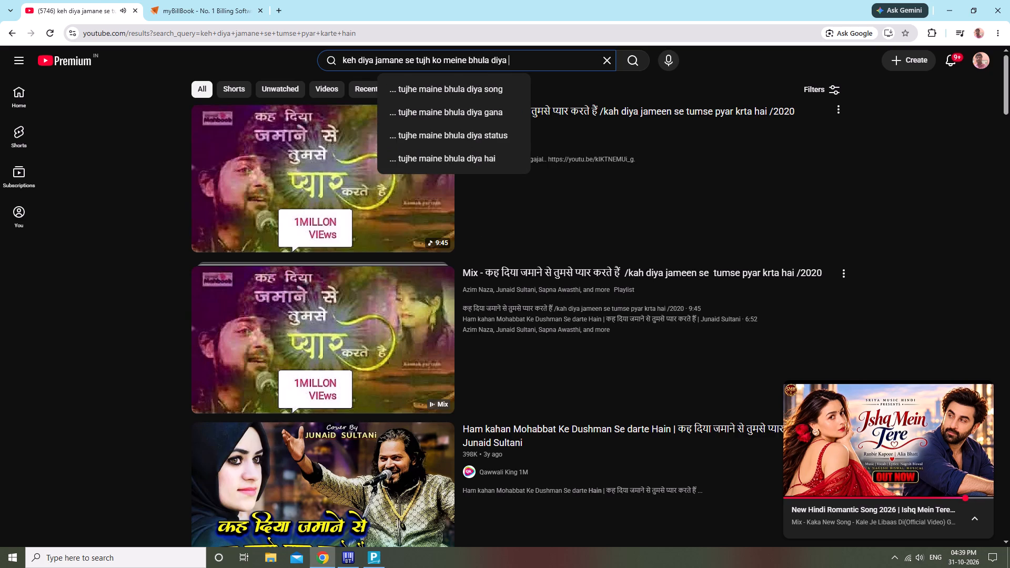
text(hain)
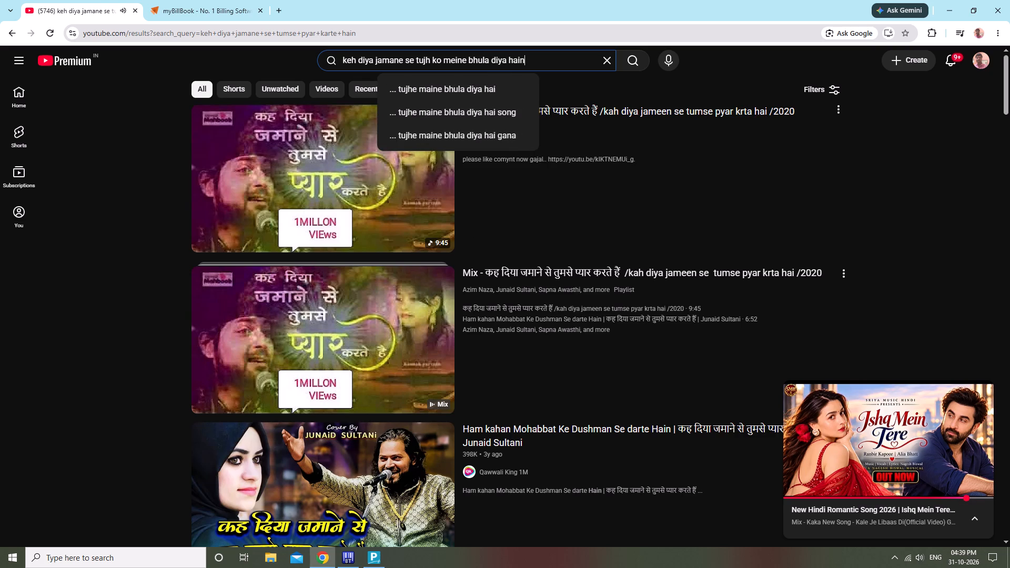
key(Return)
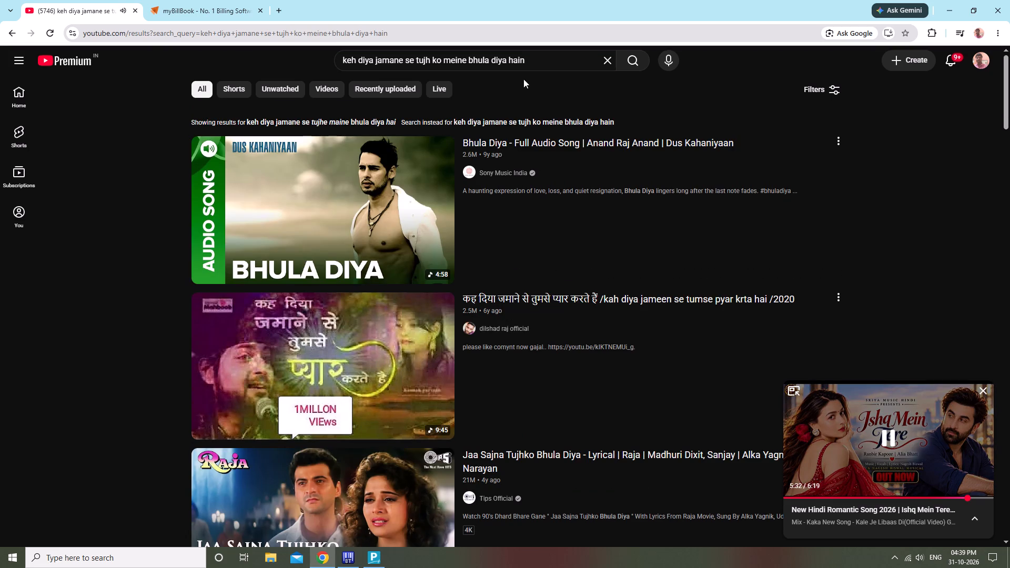
Look through the video results for a song matching the searched lyrics.
scroll(422, 272, down, 7)
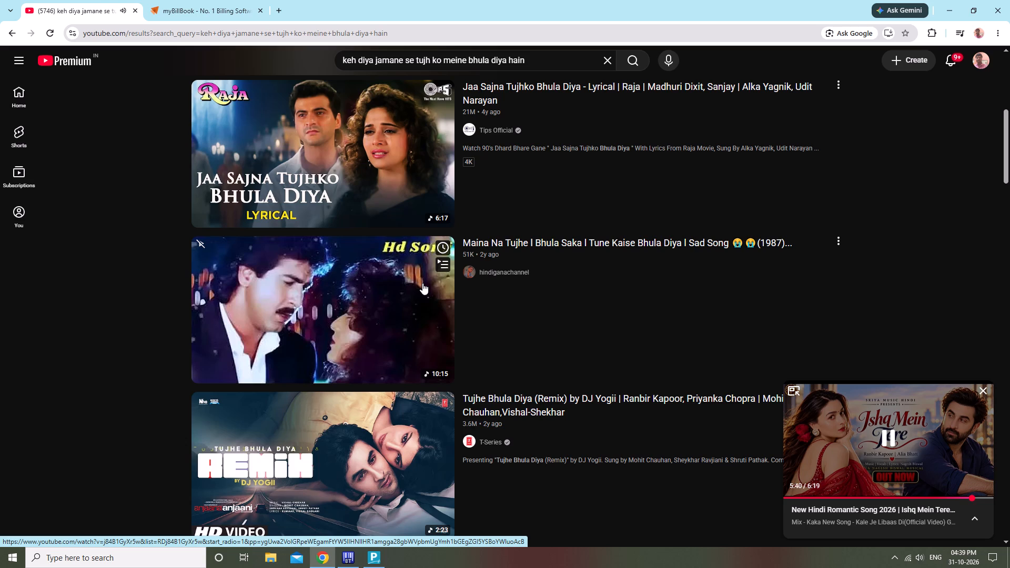
scroll(516, 313, down, 6)
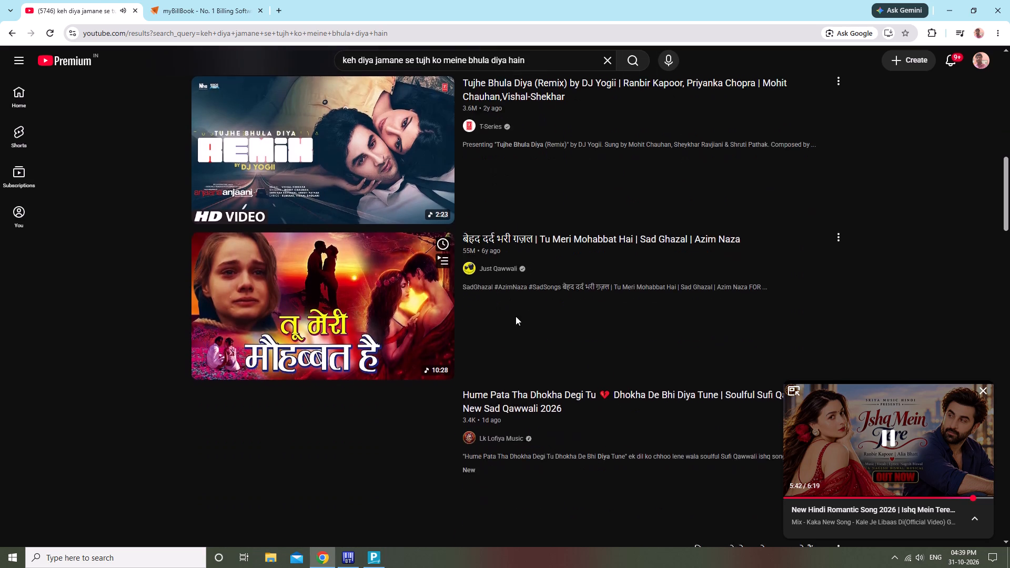
scroll(516, 316, down, 1)
Close the current YouTube tab and reopen YouTube's home page in a new tab.
click(136, 8)
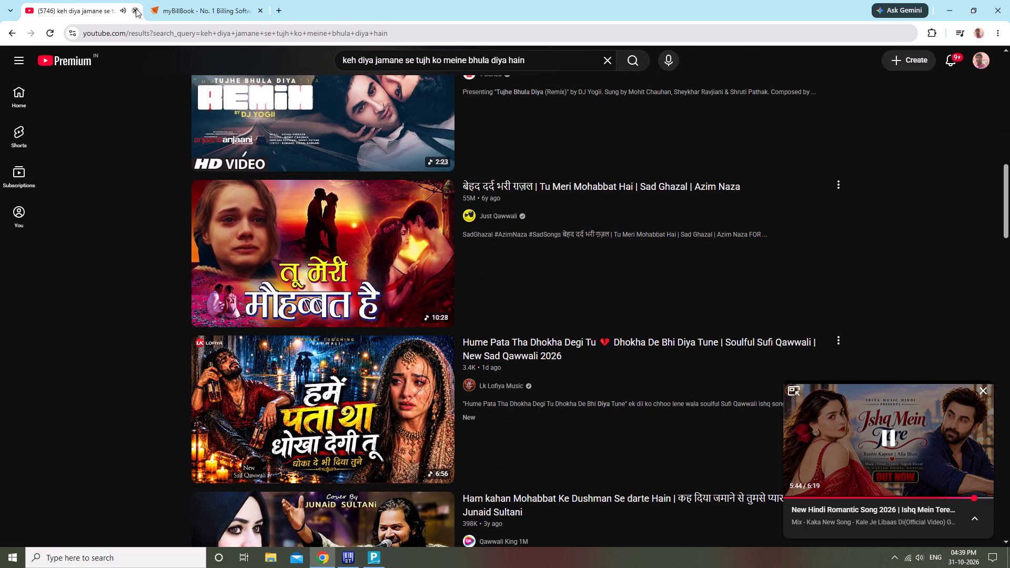
click(153, 13)
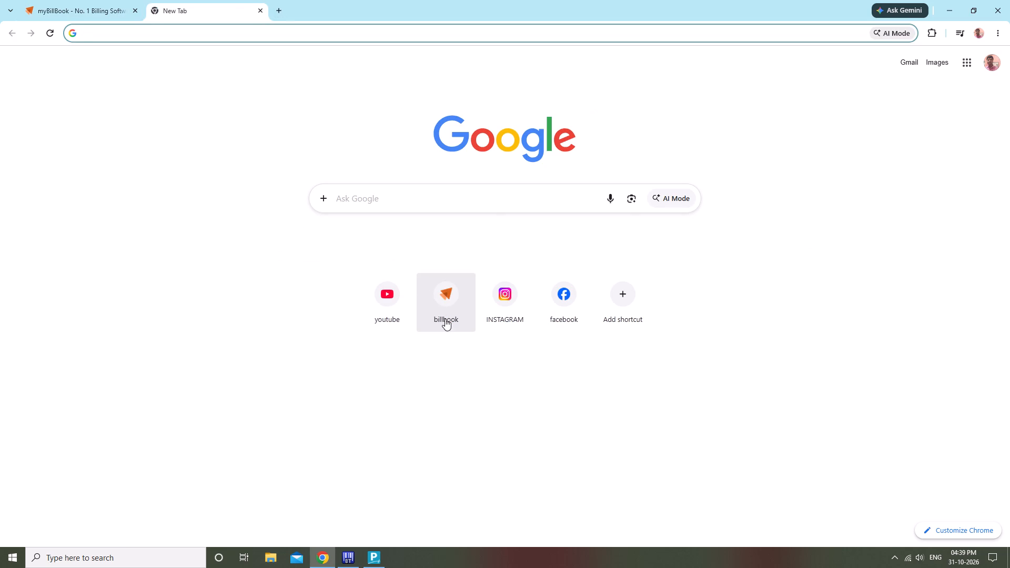
double_click(406, 298)
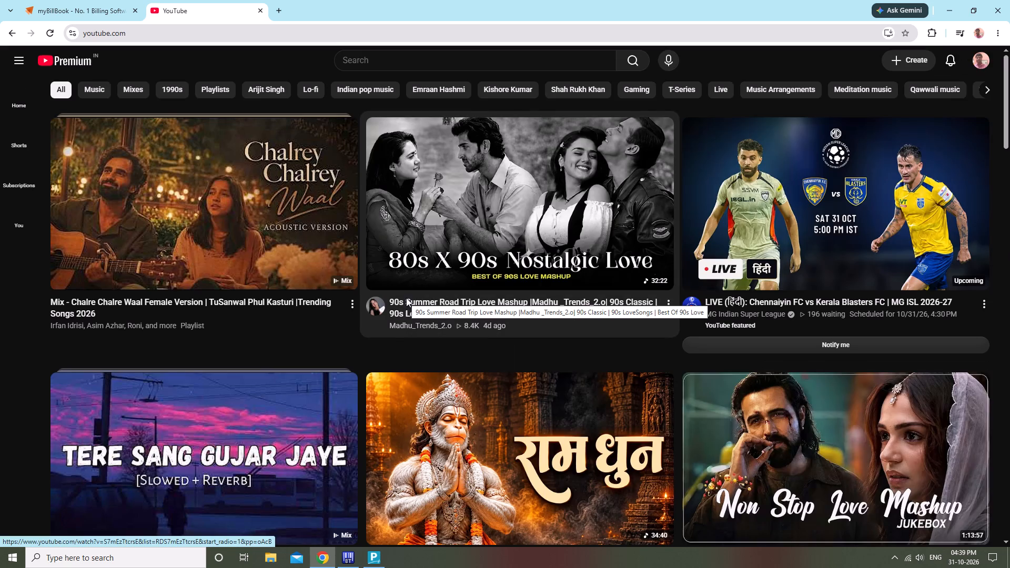
Remove "keh diya jamane se tujh ko meine bhula diya hain" from the search history suggestions.
click(516, 62)
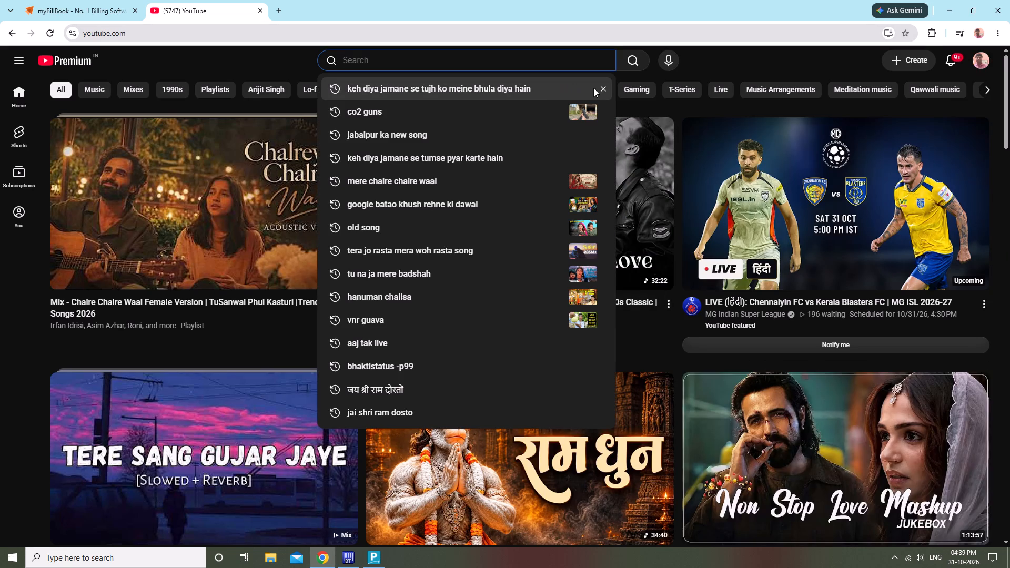
click(604, 89)
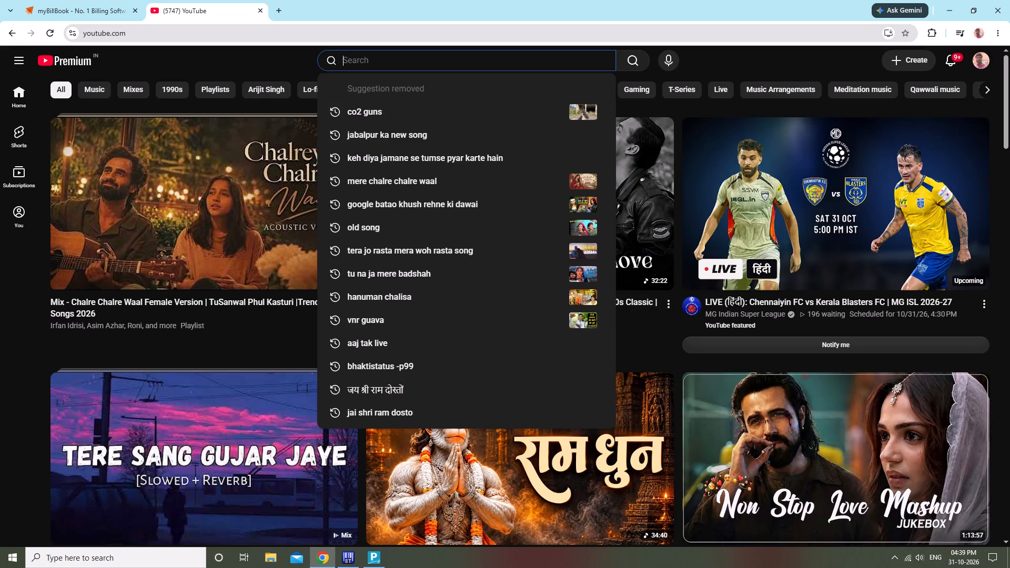
Search YouTube for "tere bin".
click(460, 63)
text(tere)
key(space)
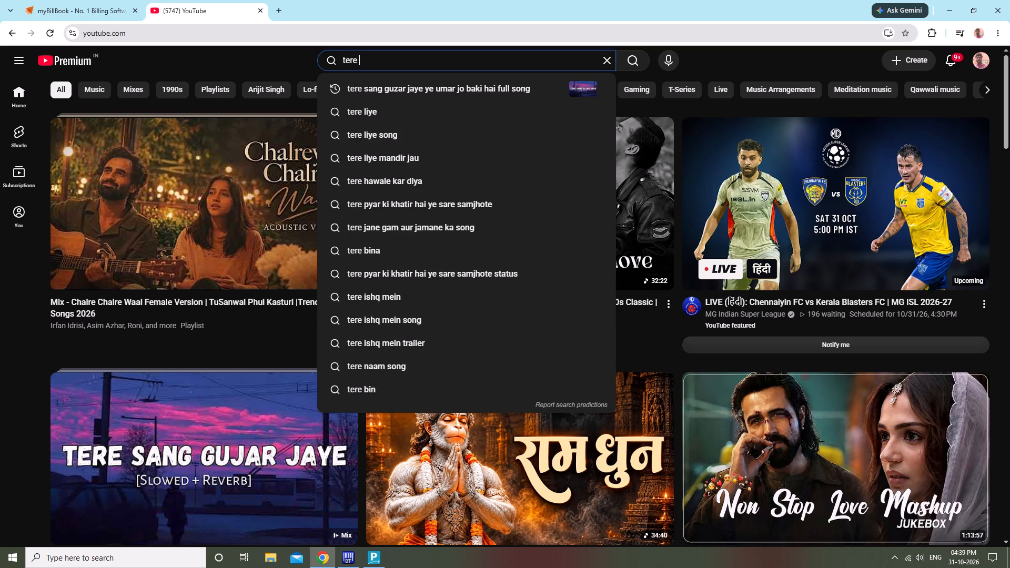
text(bin)
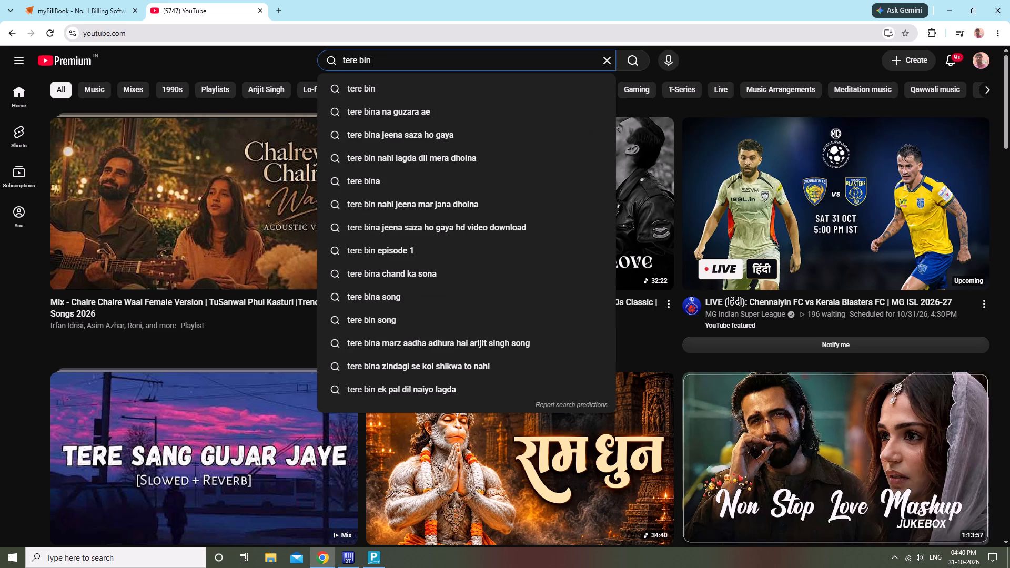
key(Return)
key(Return)
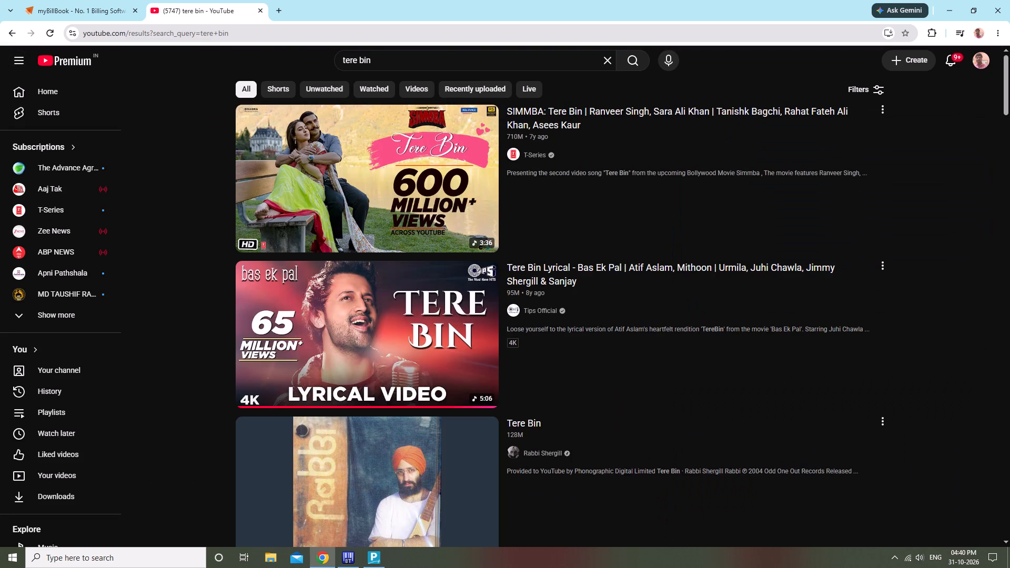
Look through the "tere bin" video results for the wanted song.
scroll(403, 296, down, 9)
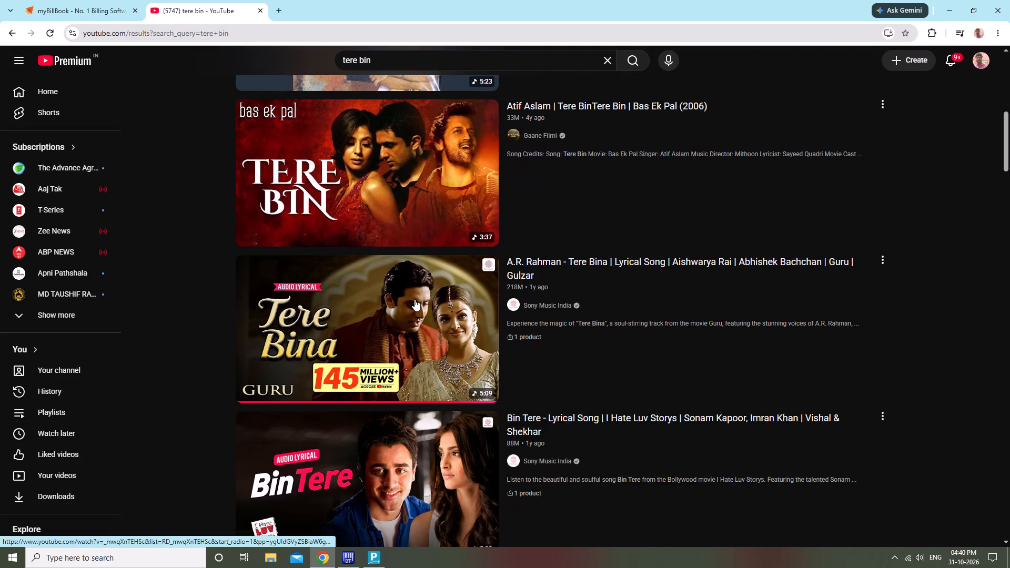
scroll(414, 300, down, 12)
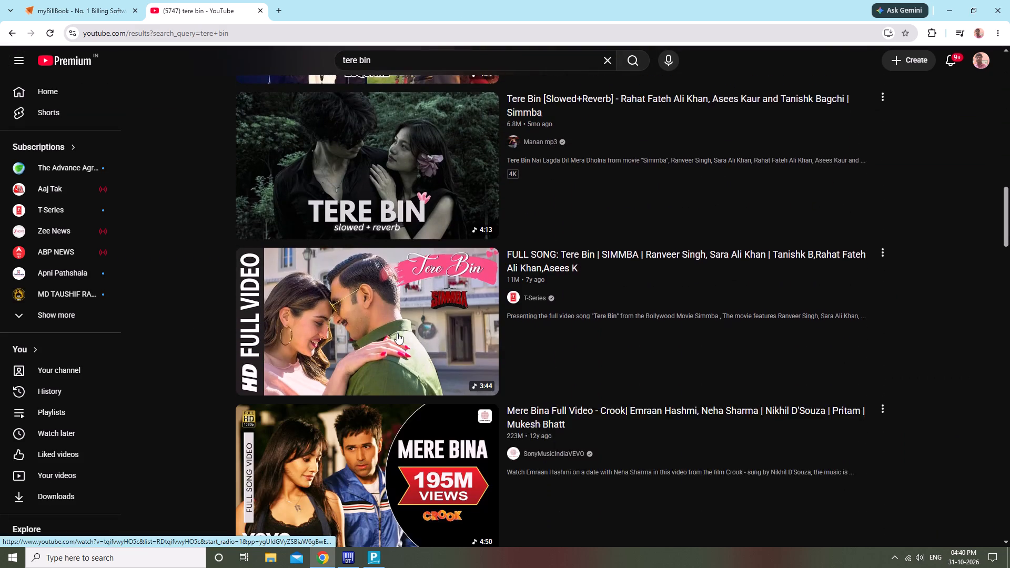
scroll(397, 333, down, 4)
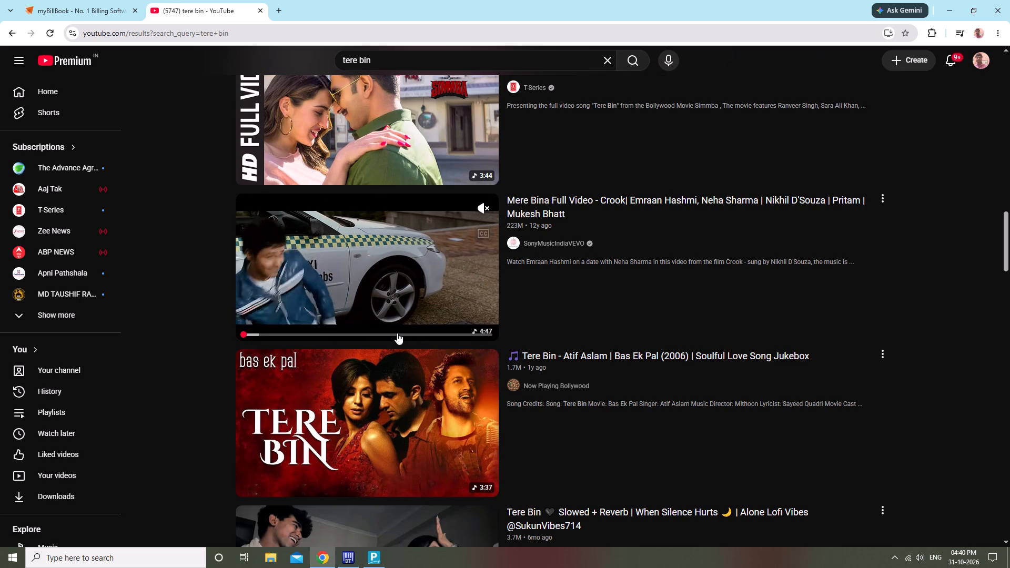
Search YouTube for "tere bin shanu".
click(417, 55)
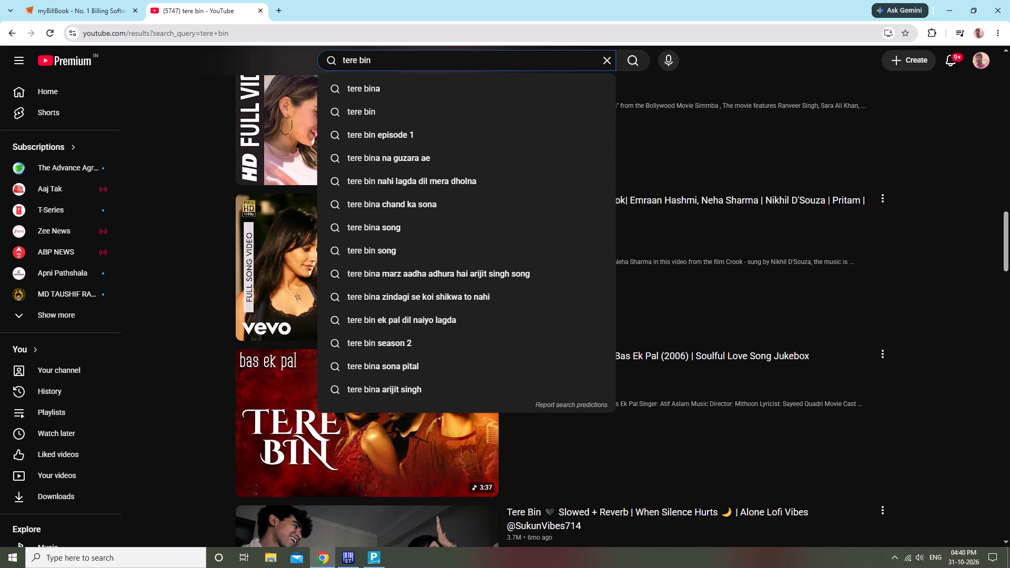
key(space)
text(sha)
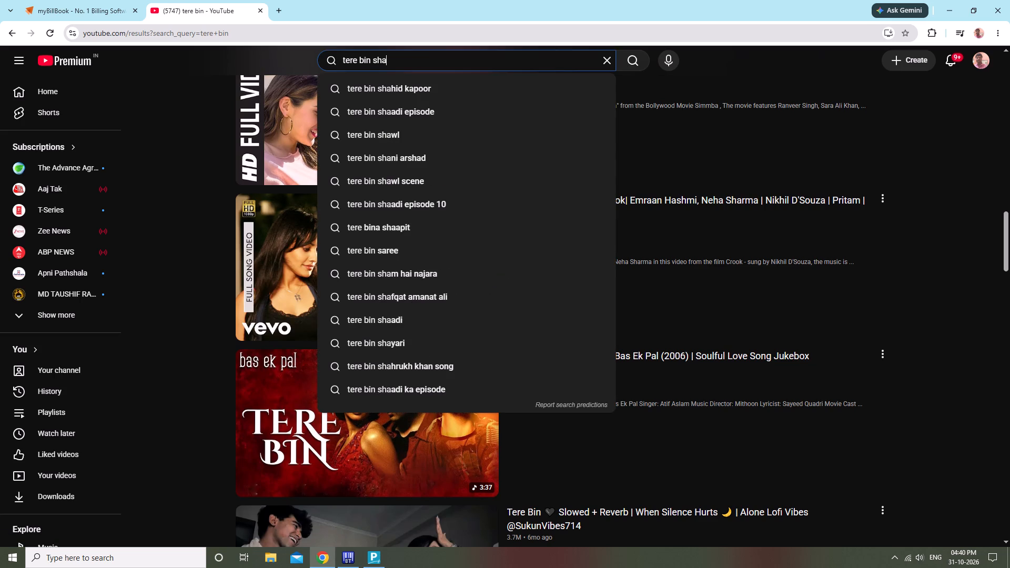
text(nu)
key(space)
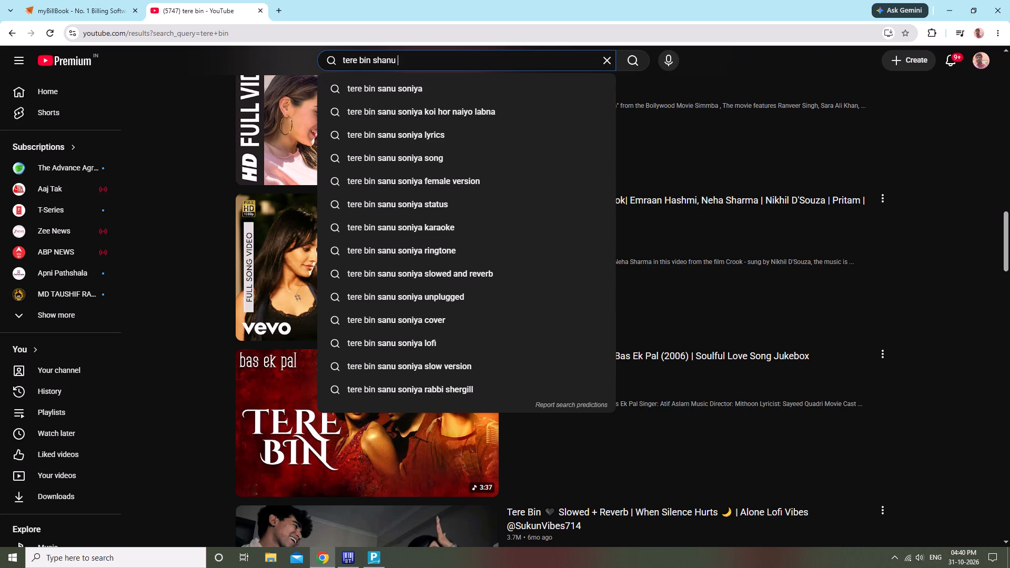
key(Return)
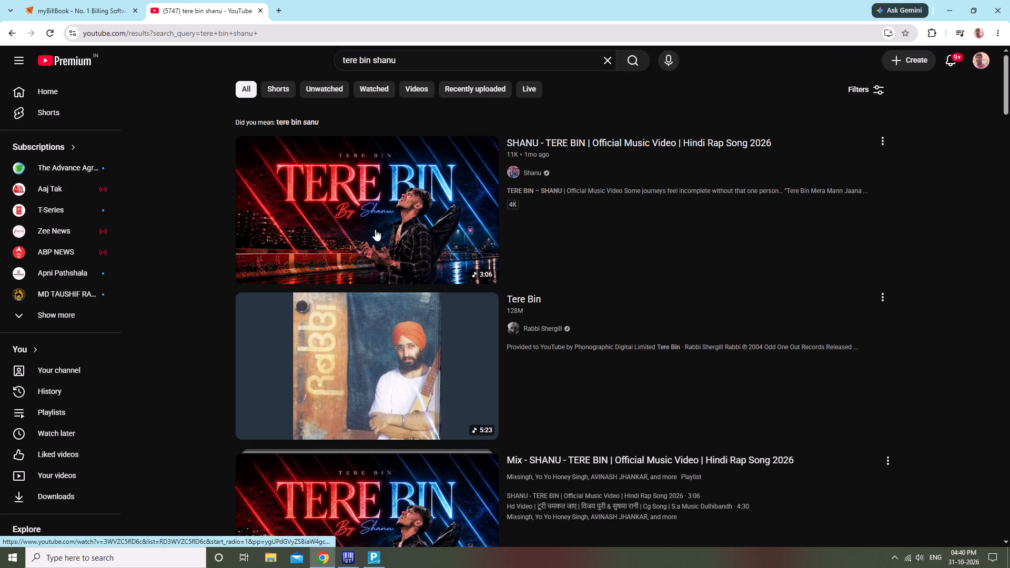
Play the "SHANU - TERE BIN | Official Music Video | Hindi Rap Song 2026" video.
click(375, 229)
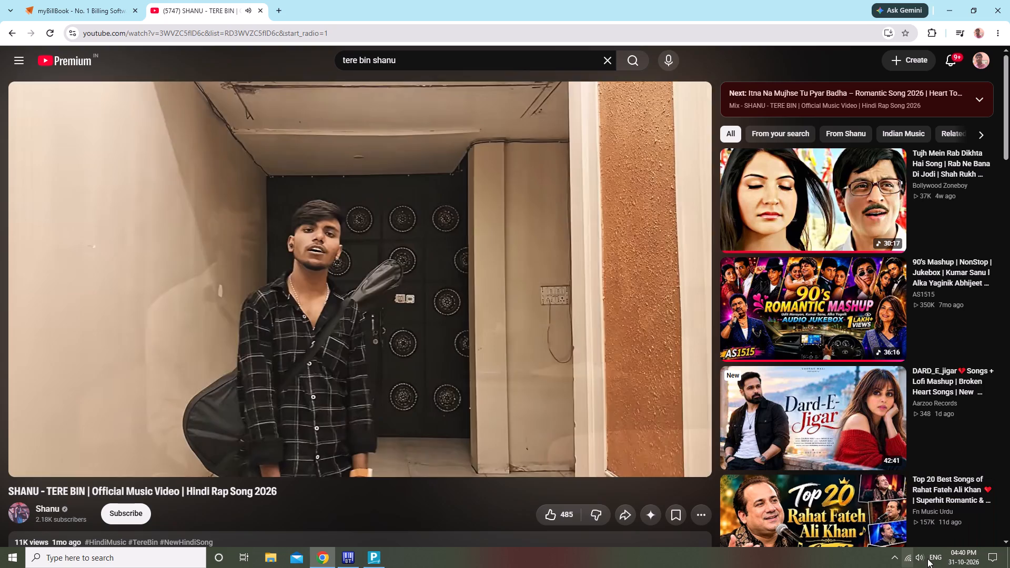
Set the system headphone volume to 43 and return to the playing video.
click(923, 557)
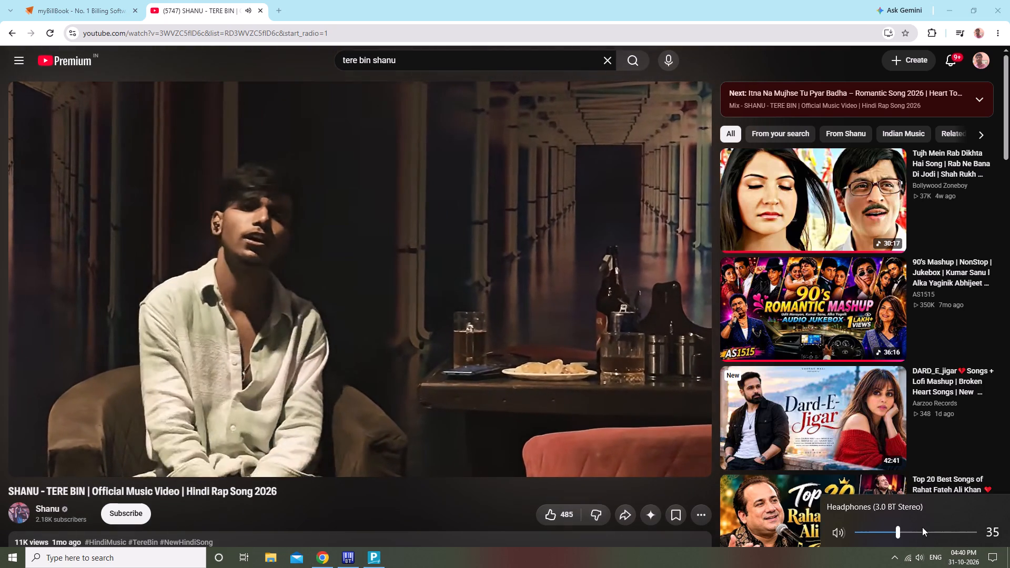
click(922, 527)
click(908, 533)
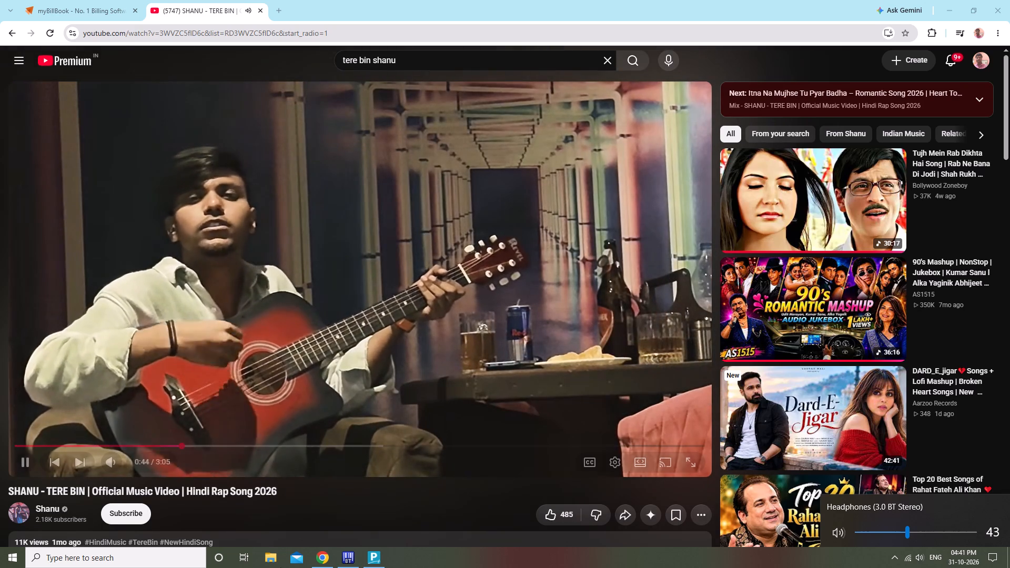
click(321, 558)
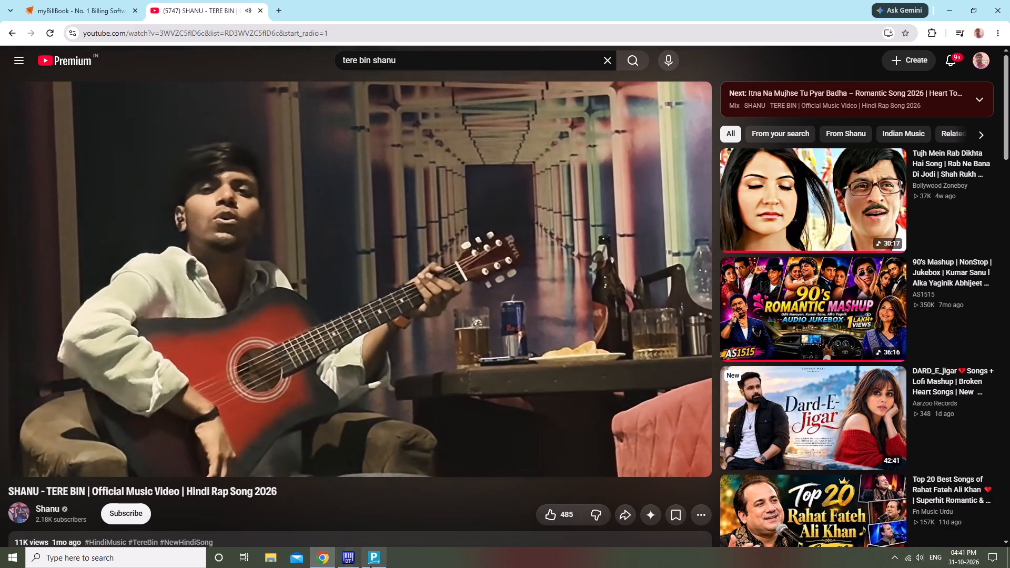
Switch to TallyPrime, leave the Day Book and start a new Purchase voucher.
click(383, 562)
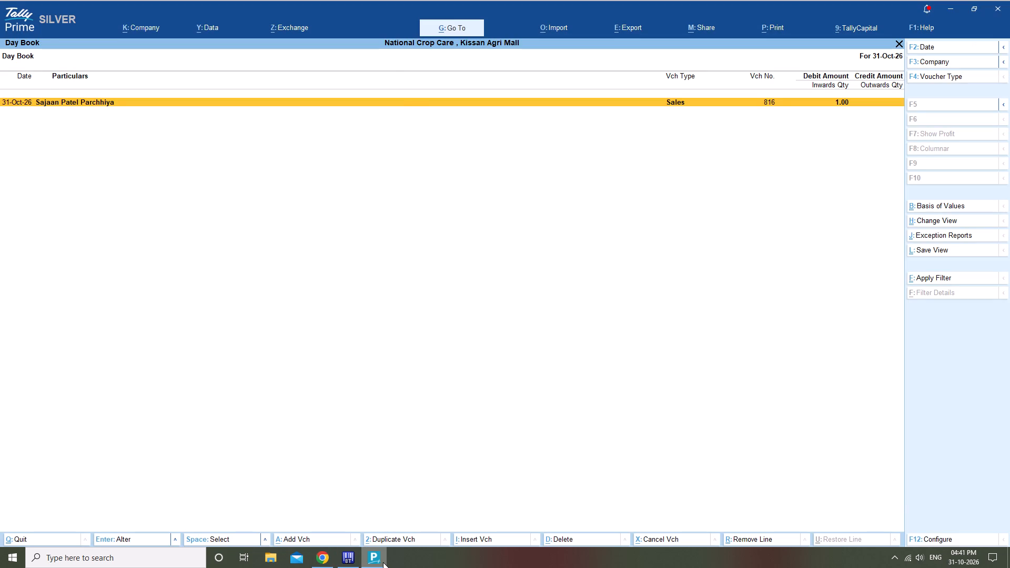
key(Escape)
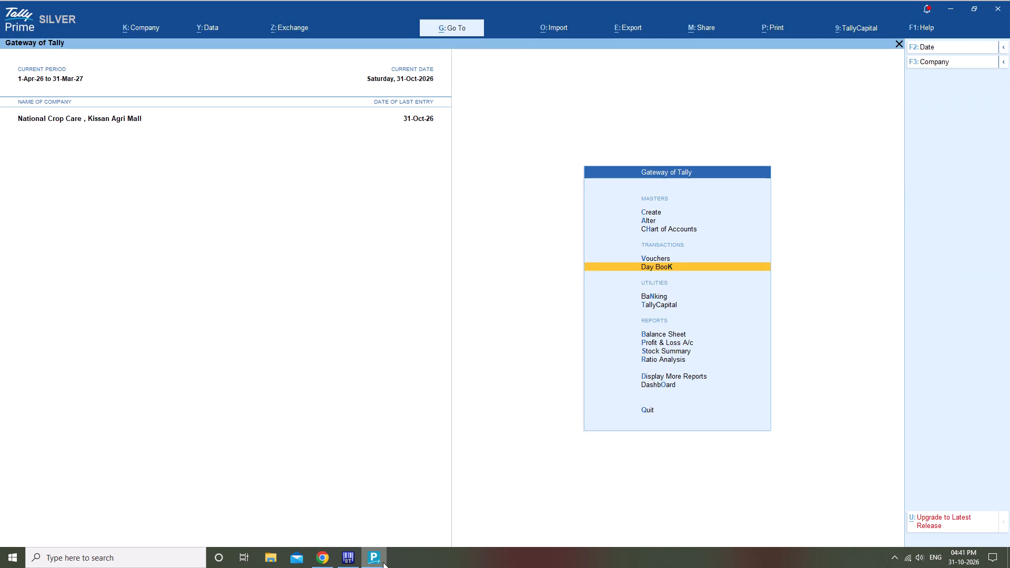
key(Up)
key(Return)
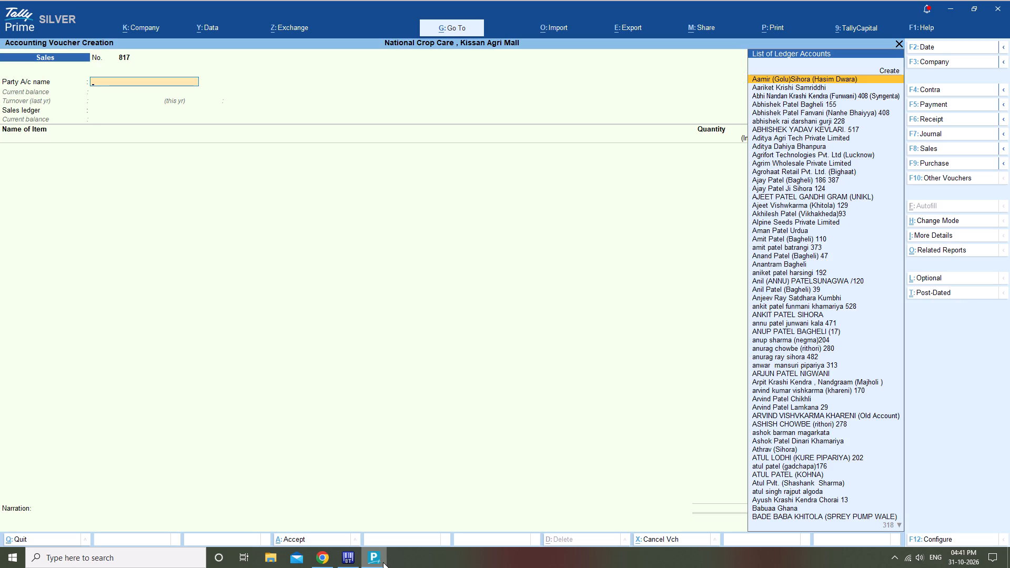
click(944, 159)
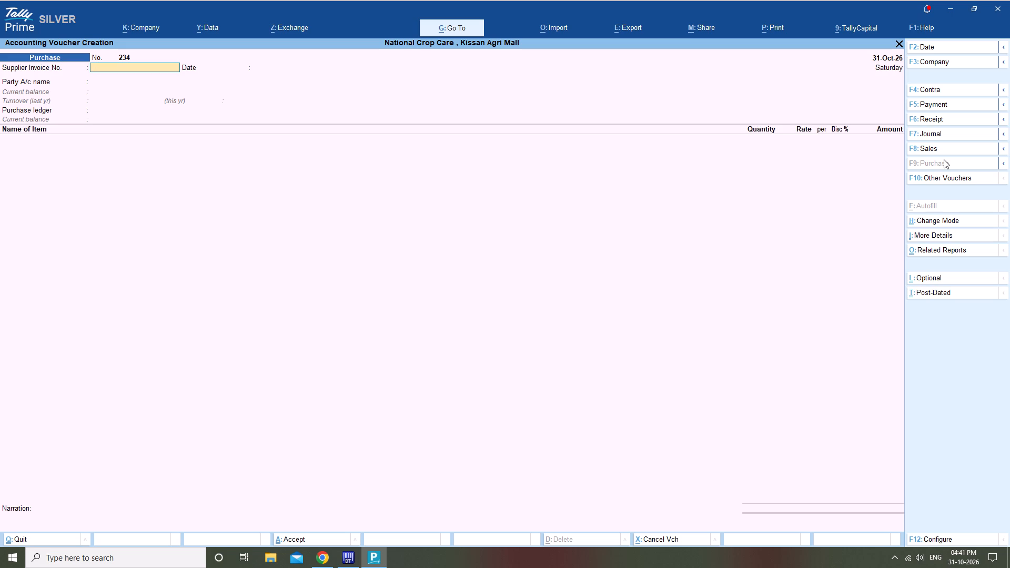
Enter GSI/37/Fy2701434 as the supplier invoice number and accept 31-Oct-26 as the invoice date.
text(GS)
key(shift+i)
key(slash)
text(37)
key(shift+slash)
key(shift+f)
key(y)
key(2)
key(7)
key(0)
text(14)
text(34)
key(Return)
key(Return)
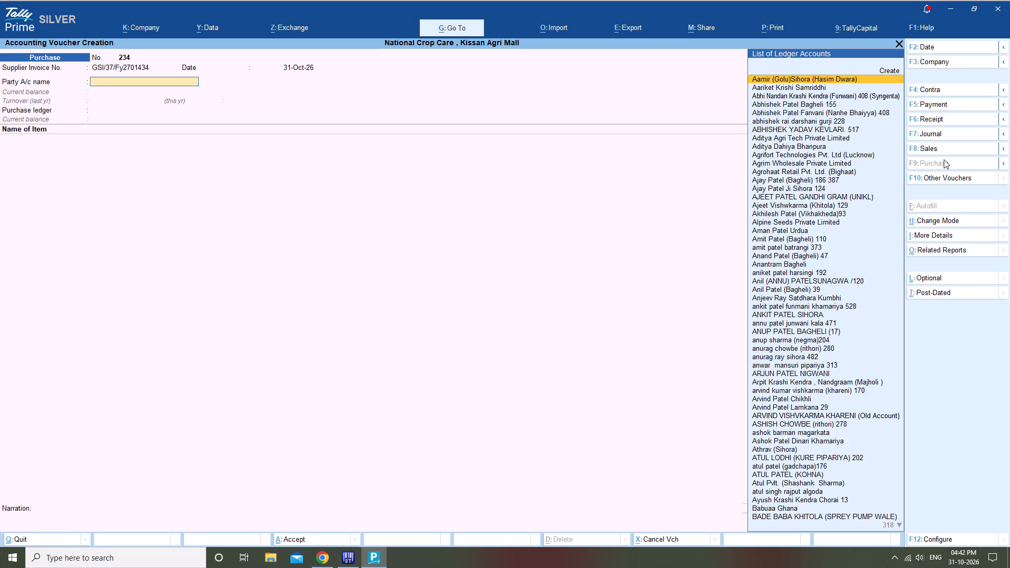
Select Parijat Industries India Limited (Delhi) as the purchase voucher's party account.
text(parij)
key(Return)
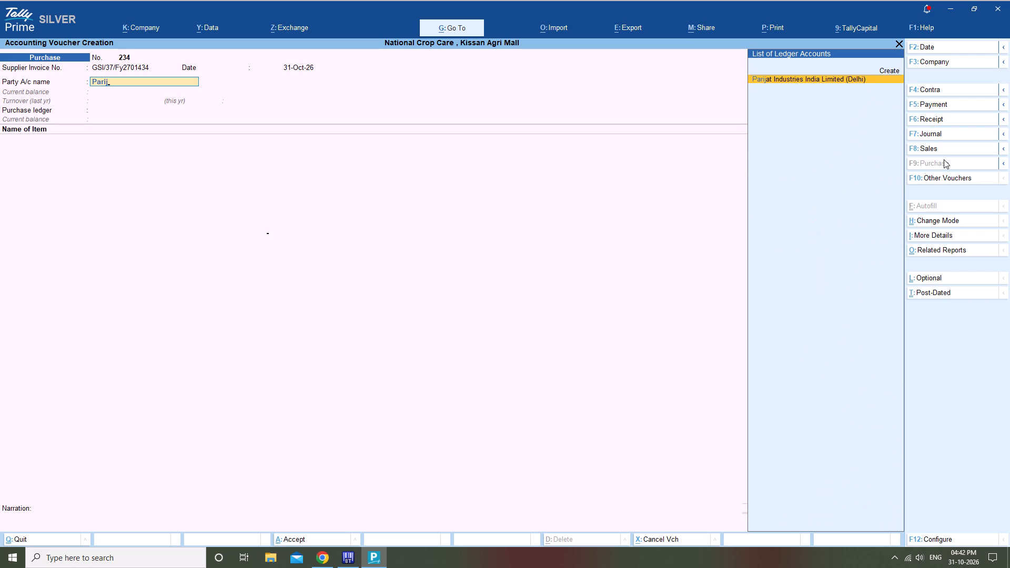
Complete the receipt, order and import details with India as the Country to, leaving the other optional fields blank.
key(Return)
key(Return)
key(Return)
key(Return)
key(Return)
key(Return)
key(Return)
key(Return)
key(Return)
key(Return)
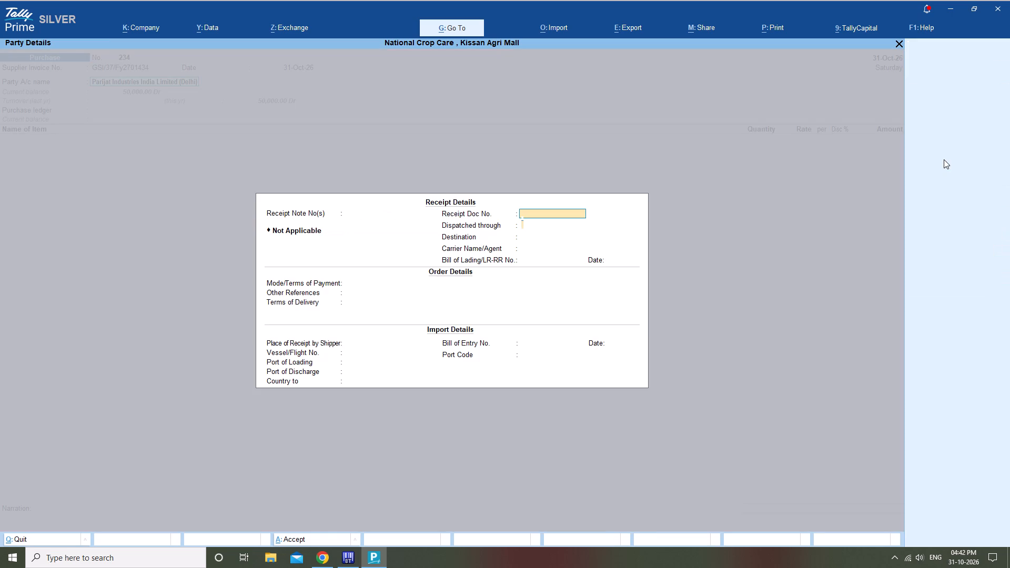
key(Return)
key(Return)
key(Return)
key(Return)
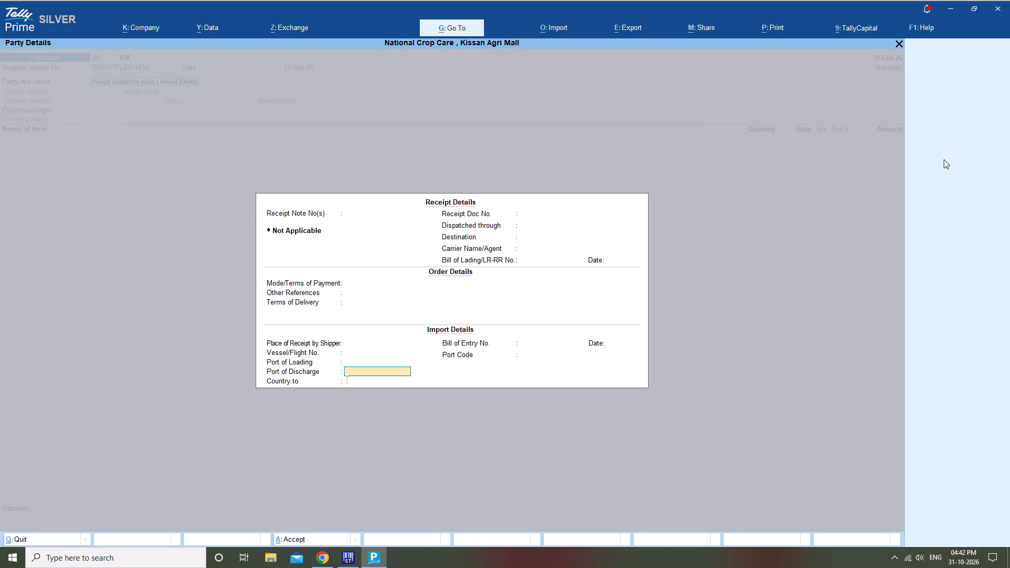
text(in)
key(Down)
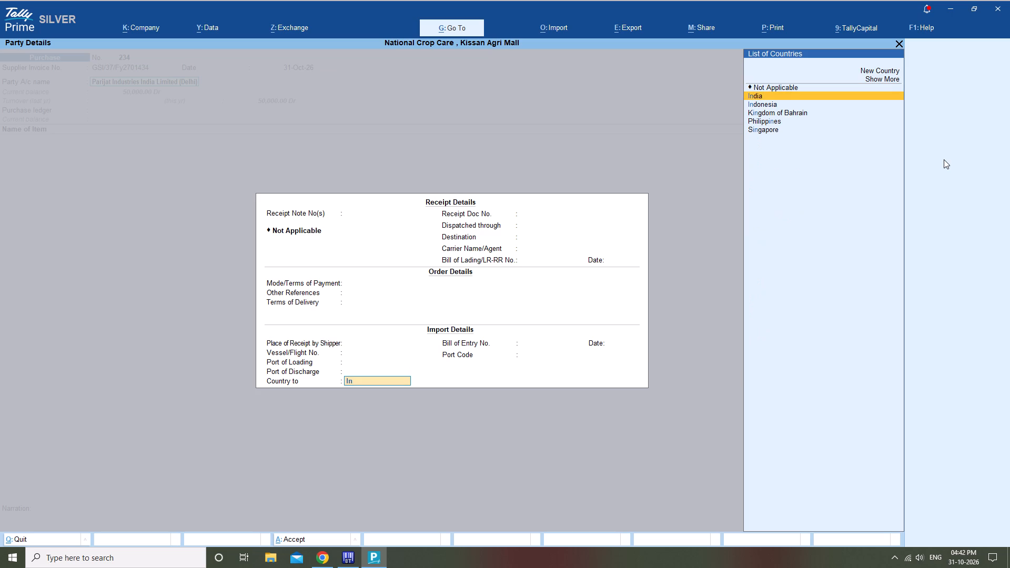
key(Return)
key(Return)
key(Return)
Accept the supplier's party details, keeping Madhya Pradesh as the state and place of supply and Regular GST registration.
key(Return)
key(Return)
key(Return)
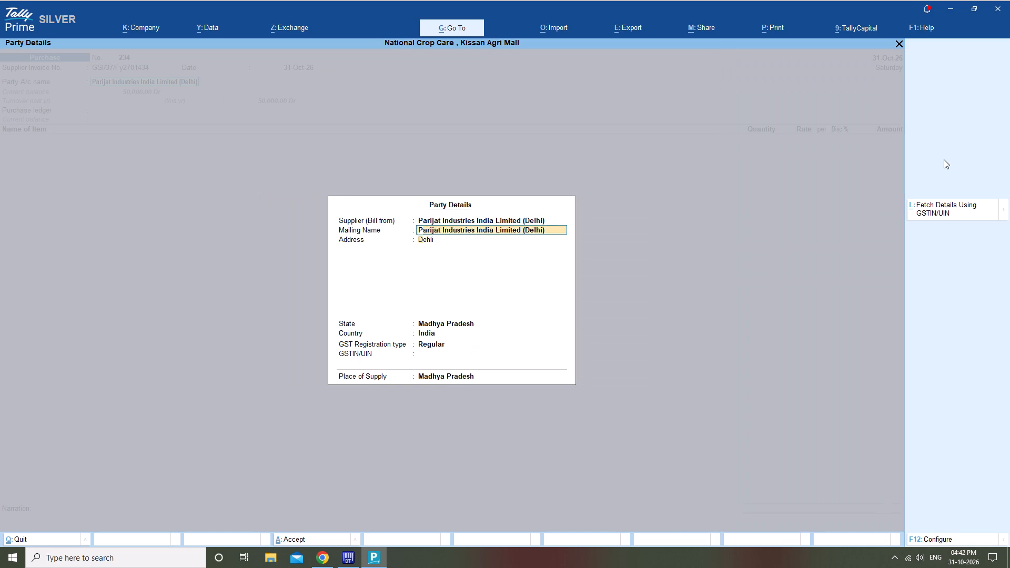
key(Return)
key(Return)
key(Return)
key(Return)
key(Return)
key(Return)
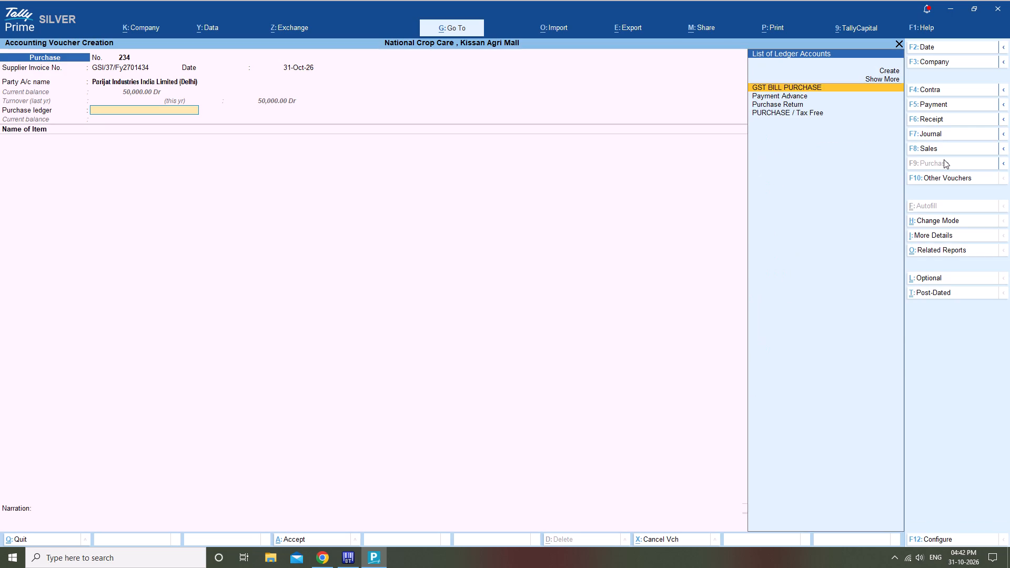
Choose the purchase ledger for the Parijat Industries voucher.
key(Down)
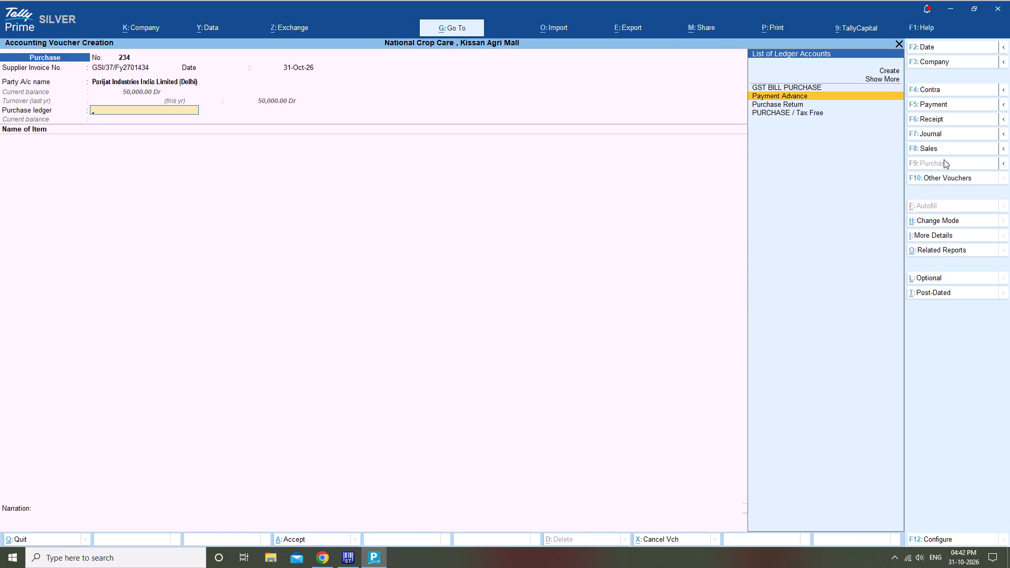
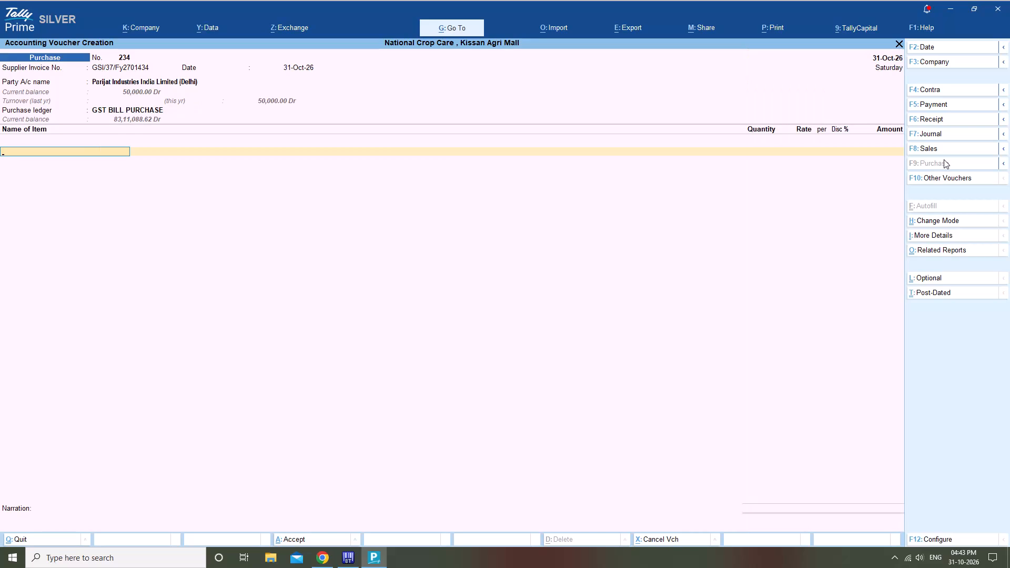
Look for an existing Crop N item, then start a new stock item named Crop Nutraceuticals 1 Liter.
text(crop)
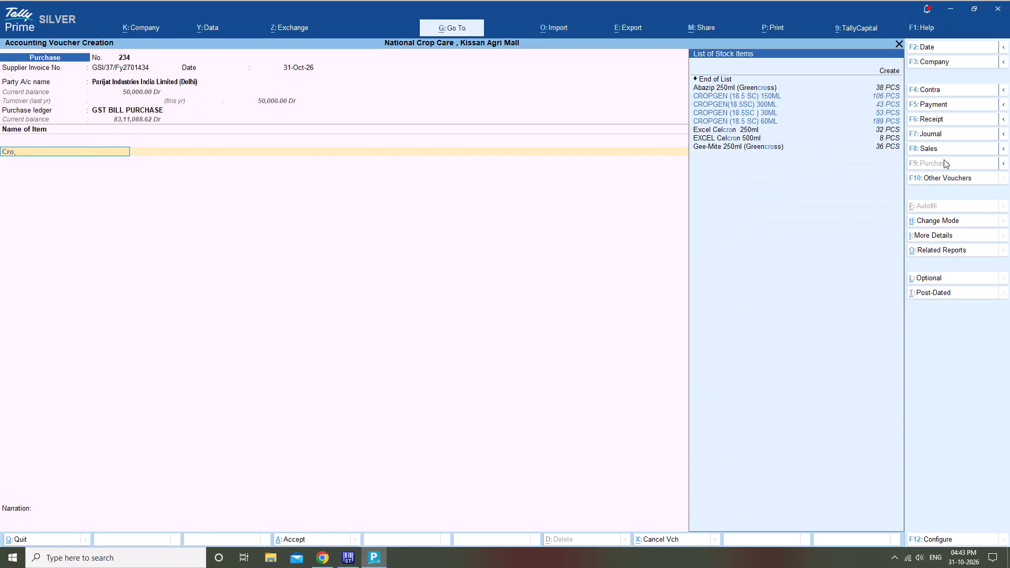
key(space)
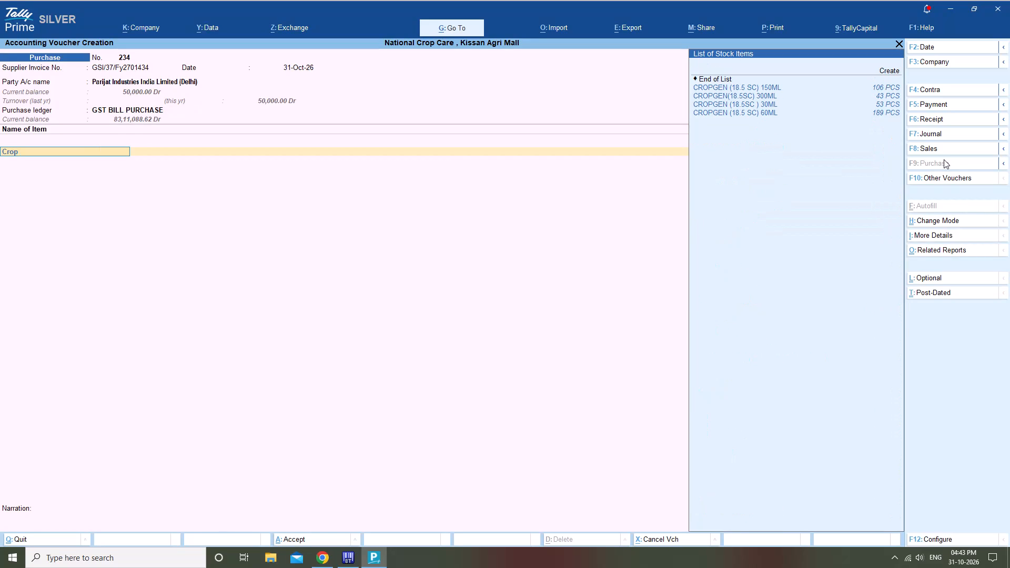
key(n)
key(alt+c)
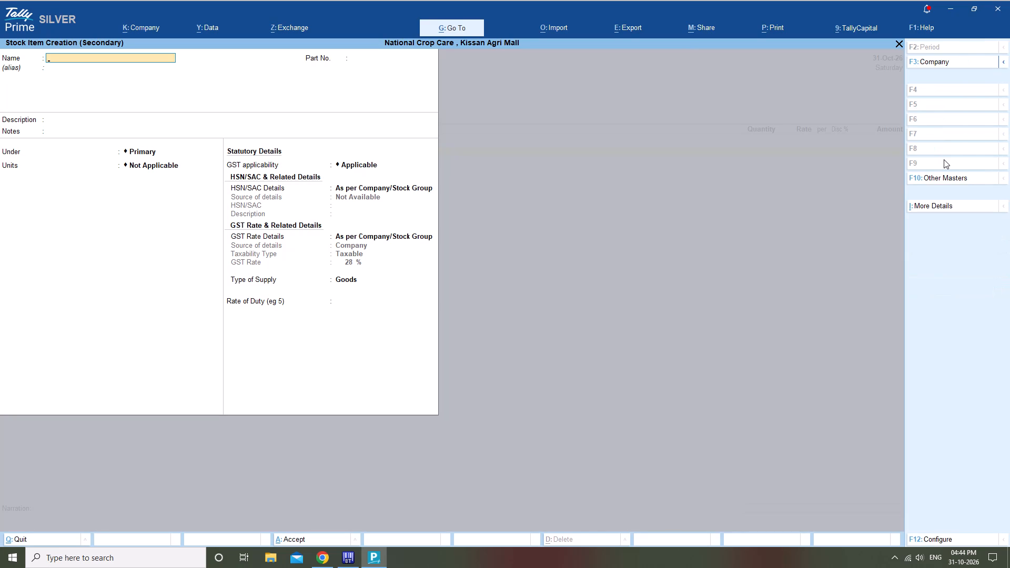
text(Crop)
key(space)
text(Nu)
text(tr)
key(a)
text(ce)
key(u)
text(tic)
text(als)
key(space)
text(1)
key(space)
key(l)
text(iter)
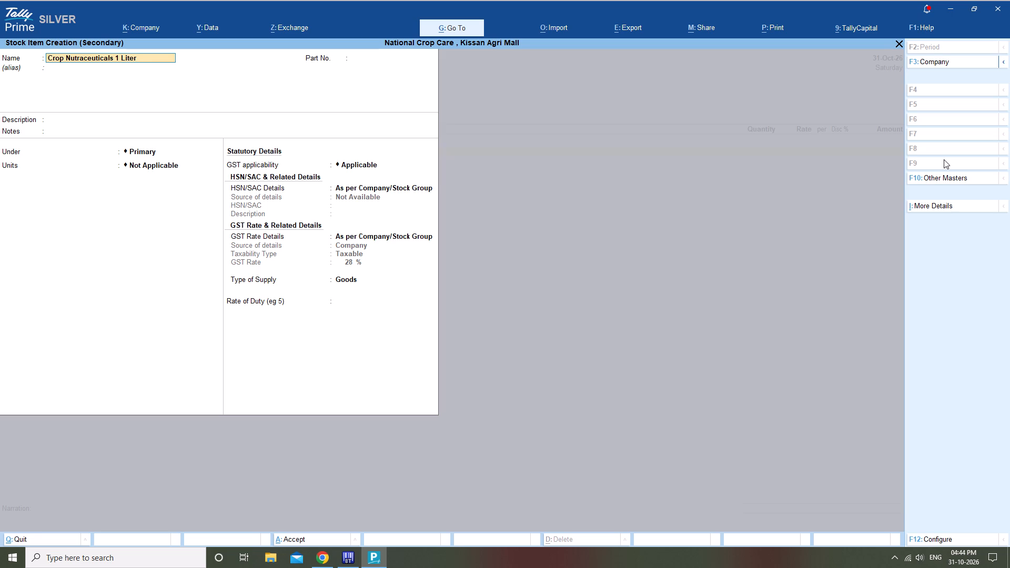
key(Return)
key(Return)
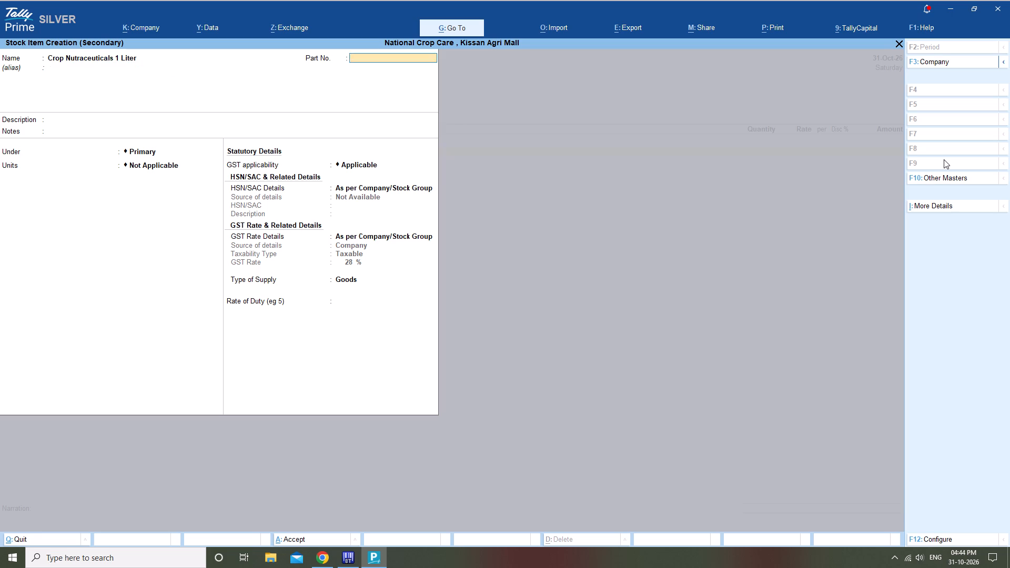
Keep the new stock item under Primary with part number, description and notes blank, and set its units to PCS.
key(Return)
key(Return)
key(Return)
key(Return)
key(Down)
key(Down)
key(Down)
key(Down)
key(Down)
key(Down)
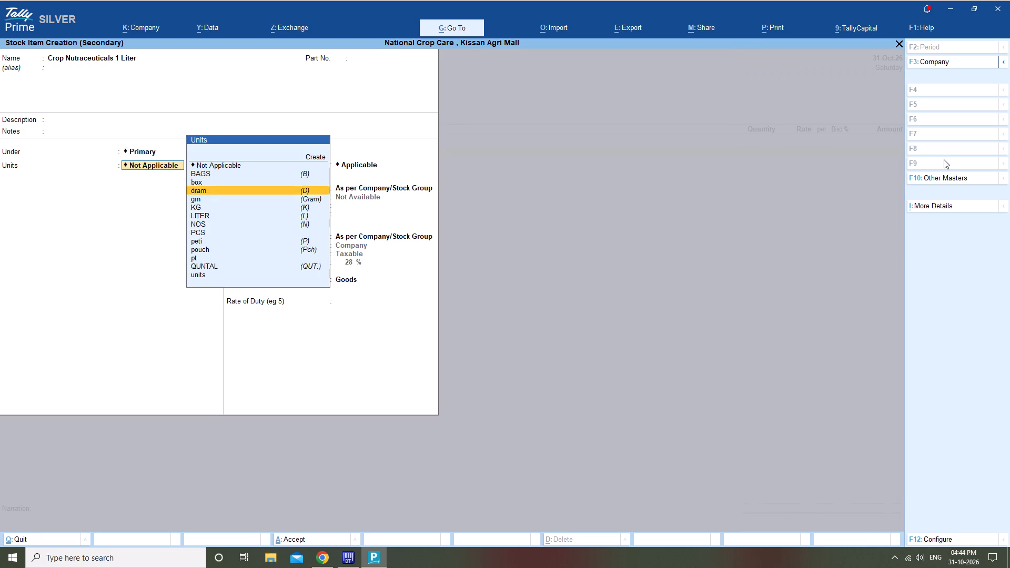
key(Down)
key(Down)
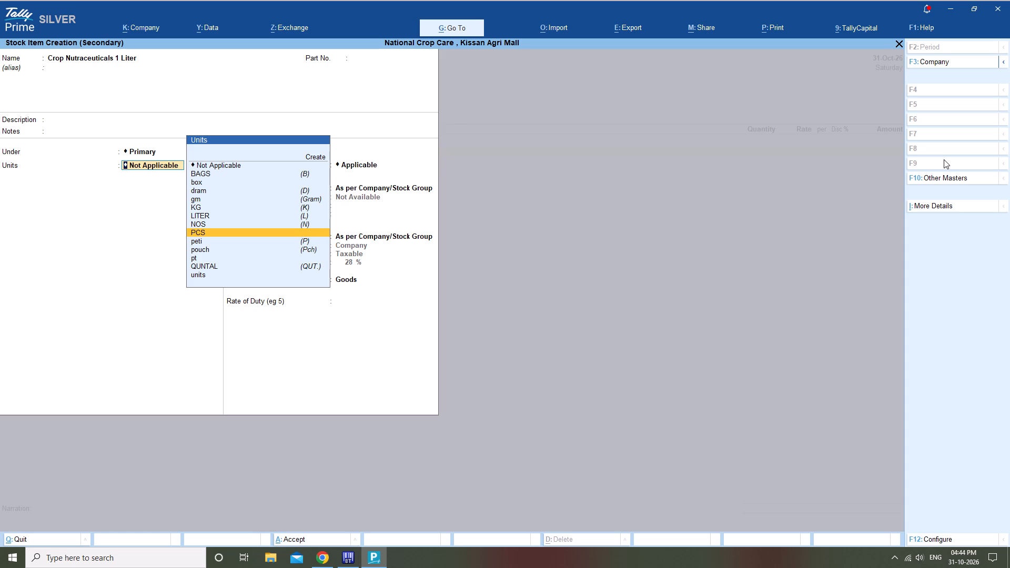
key(Return)
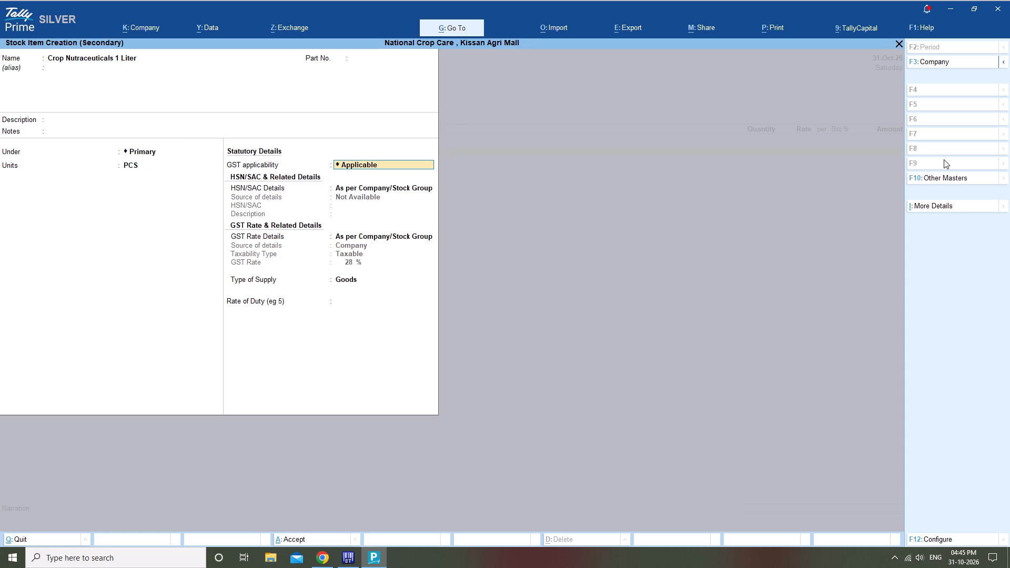
Keep GST applicable and set HSN/SAC Details to Specify Details Here, leaving the HSN/SAC code and description blank.
key(Return)
key(Down)
key(Return)
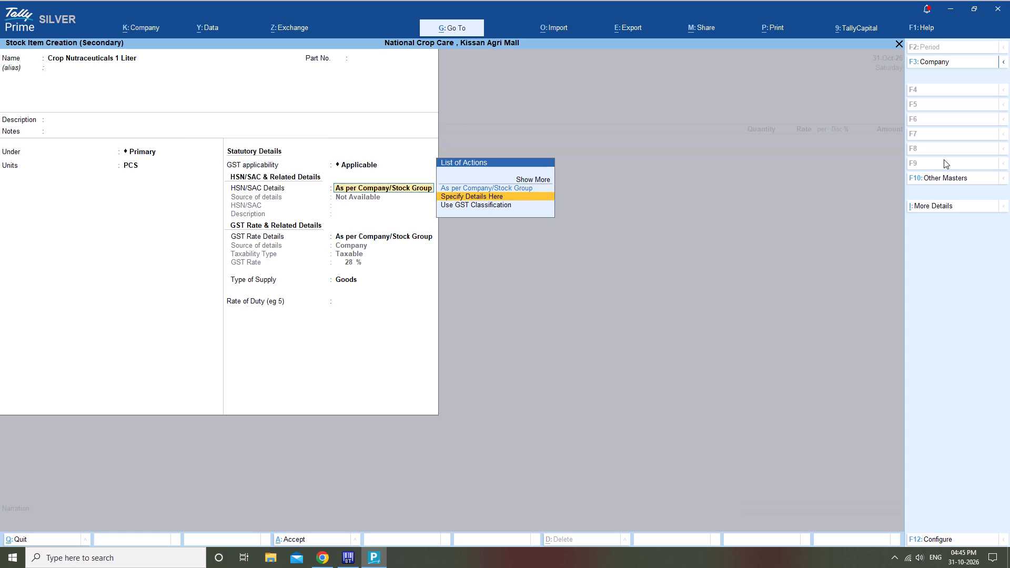
key(Return)
key(Return)
Specify the item's GST rate here as Taxable at 5% for Goods, leave the duty rate blank, and save the stock item.
key(Down)
key(Return)
key(Return)
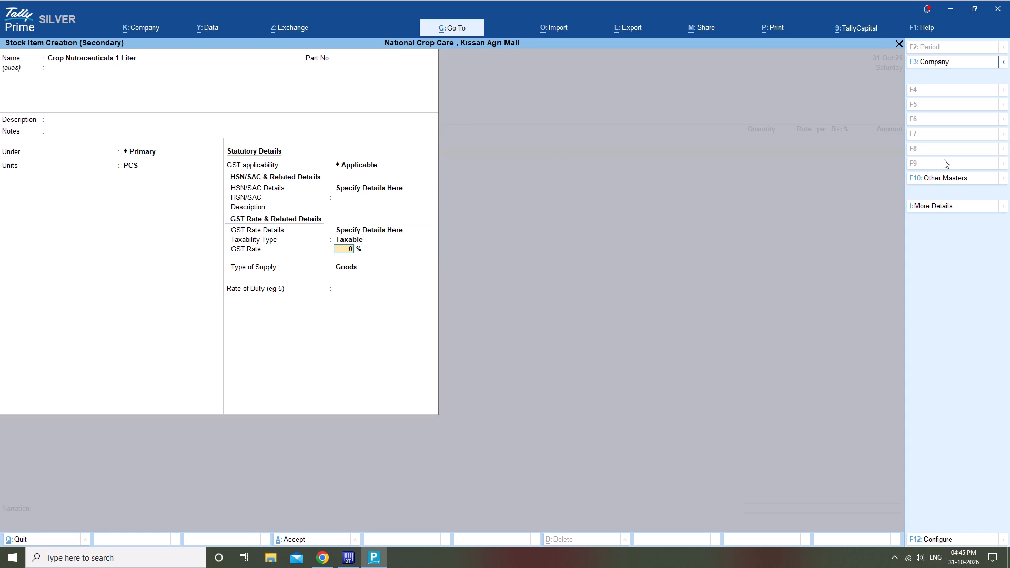
key(5)
key(Return)
key(Return)
key(Return)
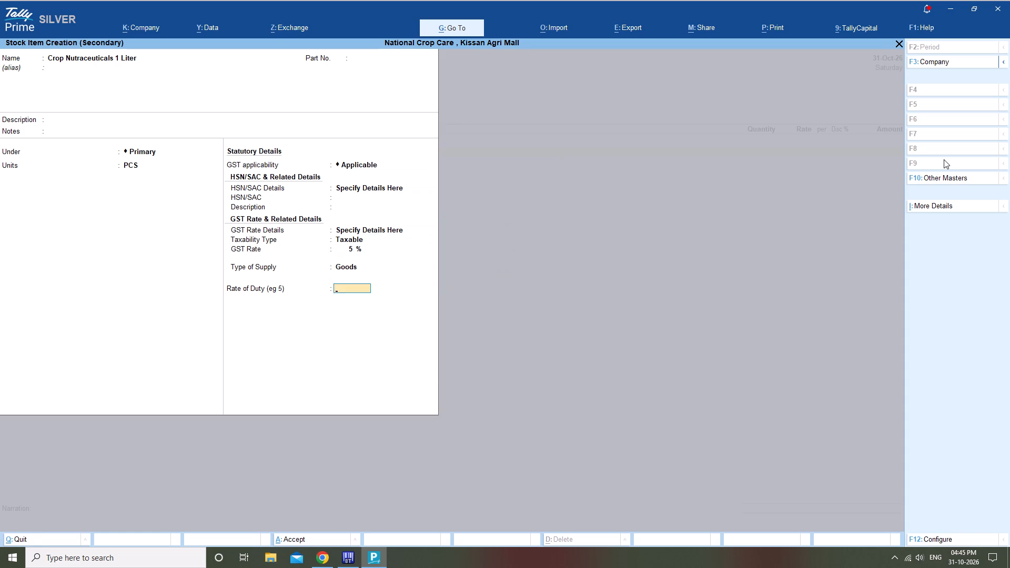
key(Return)
key(Return)
key(Return)
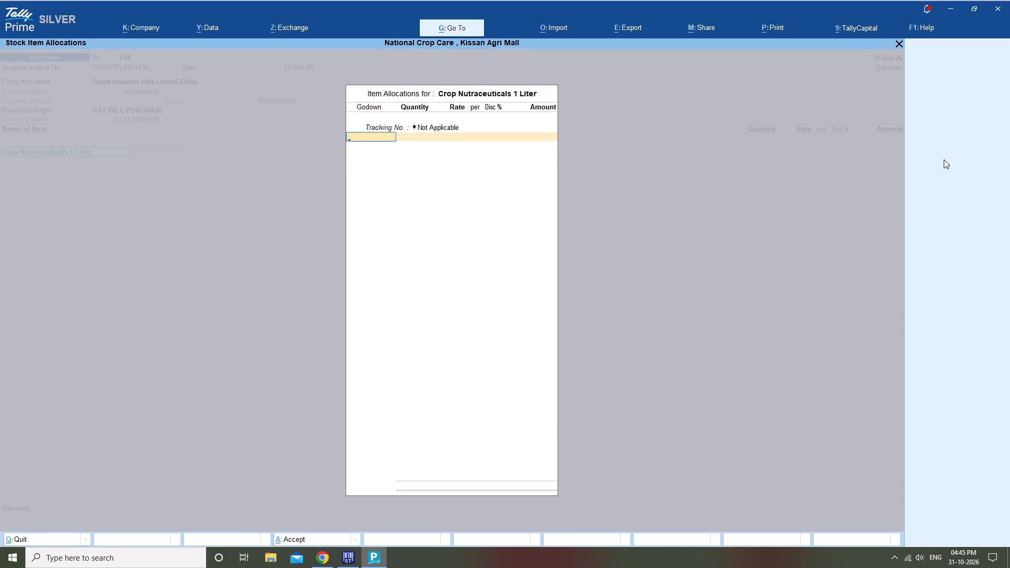
Allocate Crop Nutraceuticals 1 Liter to the Main Location godown.
key(m)
key(Return)
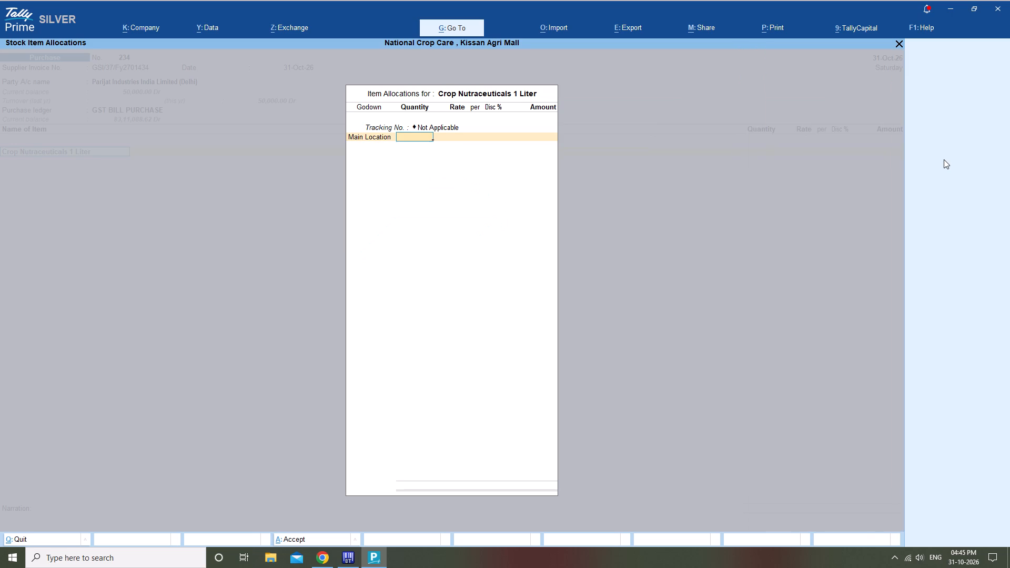
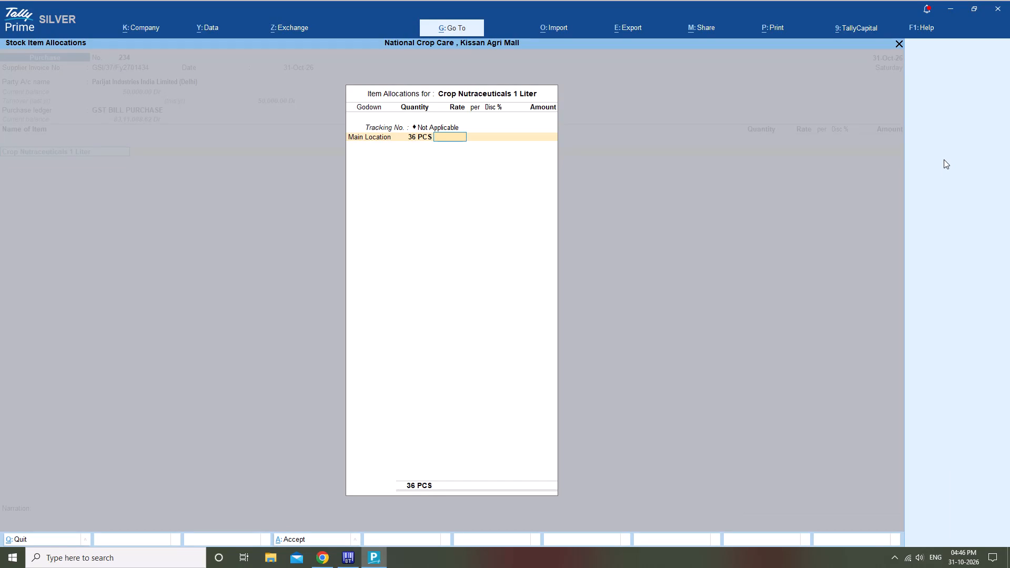
Leave the item's rate and discount blank, enter an amount of 40392 for the 36 PCS, and complete the item allocation.
key(Return)
key(Return)
key(Return)
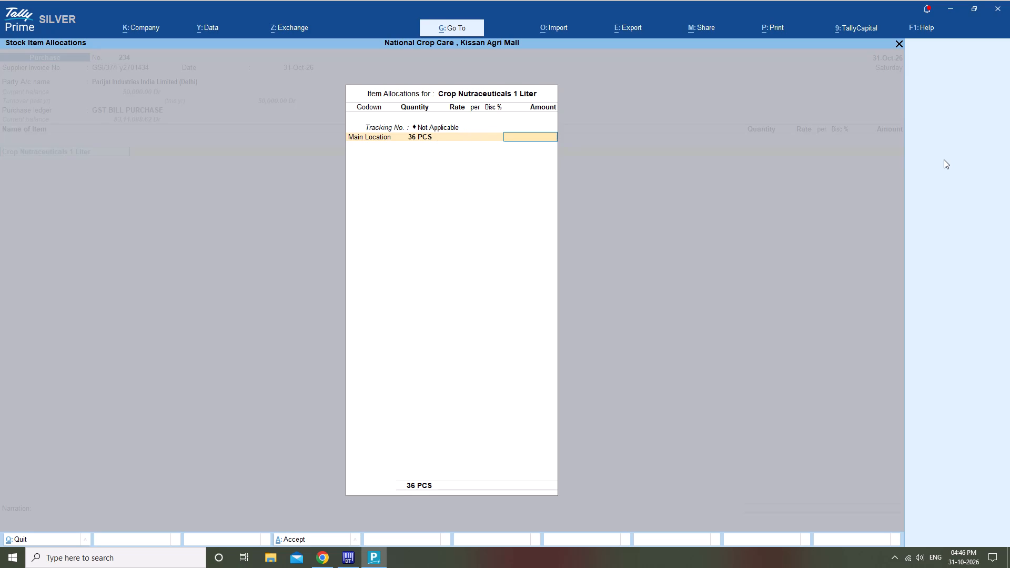
text(40)
key(3)
key(9)
key(2)
key(Return)
key(Return)
key(Return)
key(Return)
key(Return)
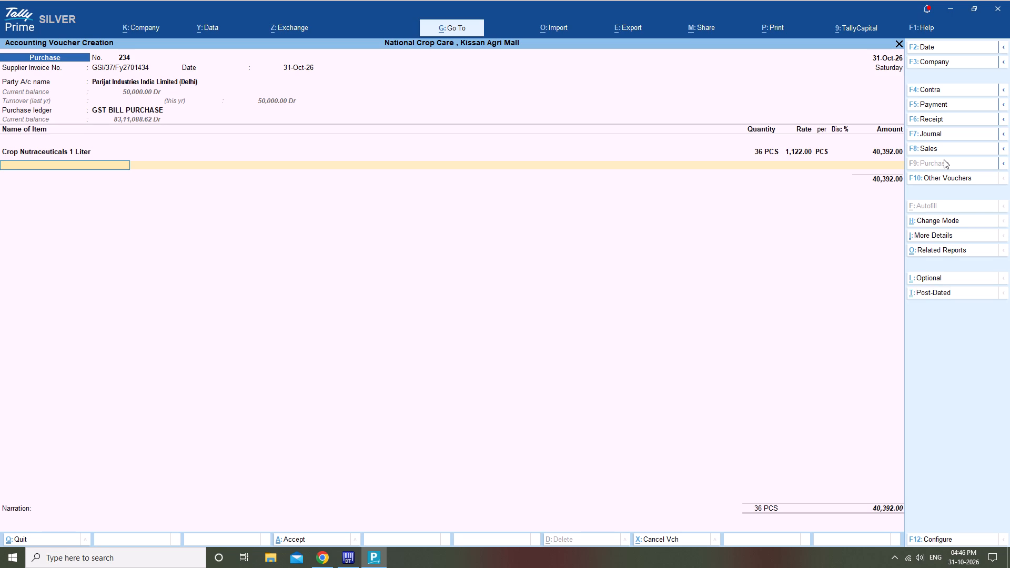
End the item entries and add the DISCOUNT ledger with an amount of -1800.
key(d)
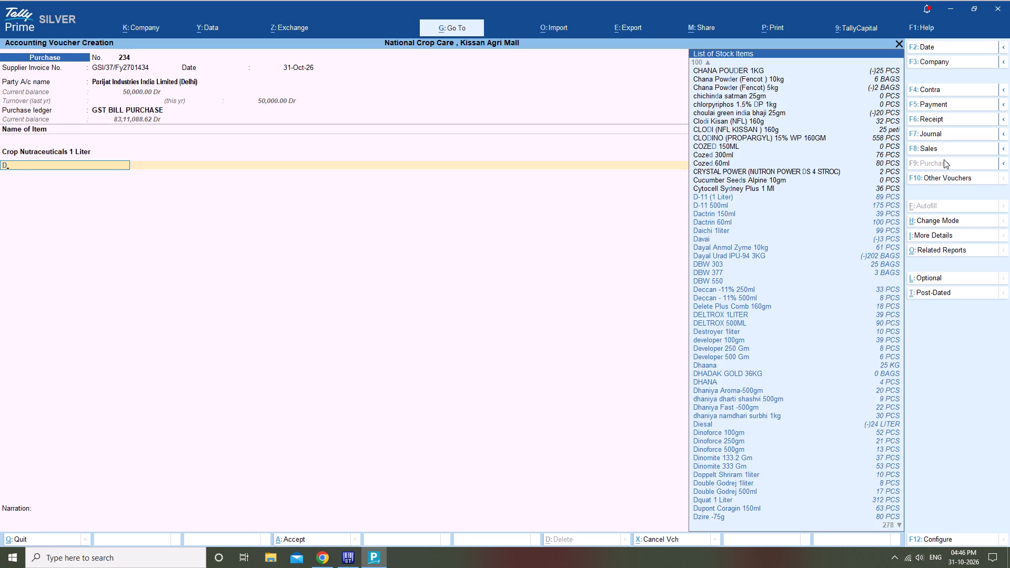
key(BackSpace)
key(Return)
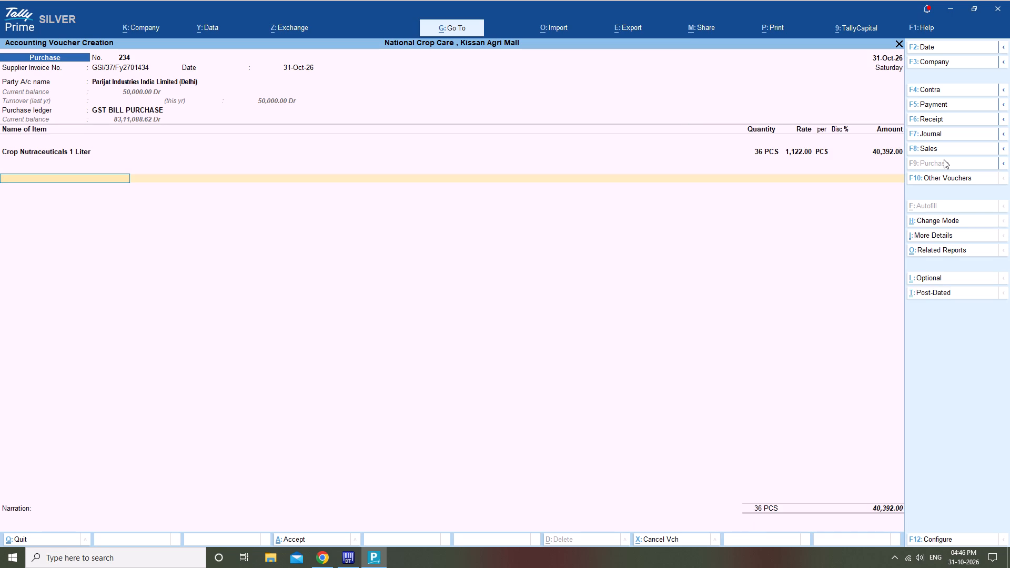
text(di)
key(Return)
key(Return)
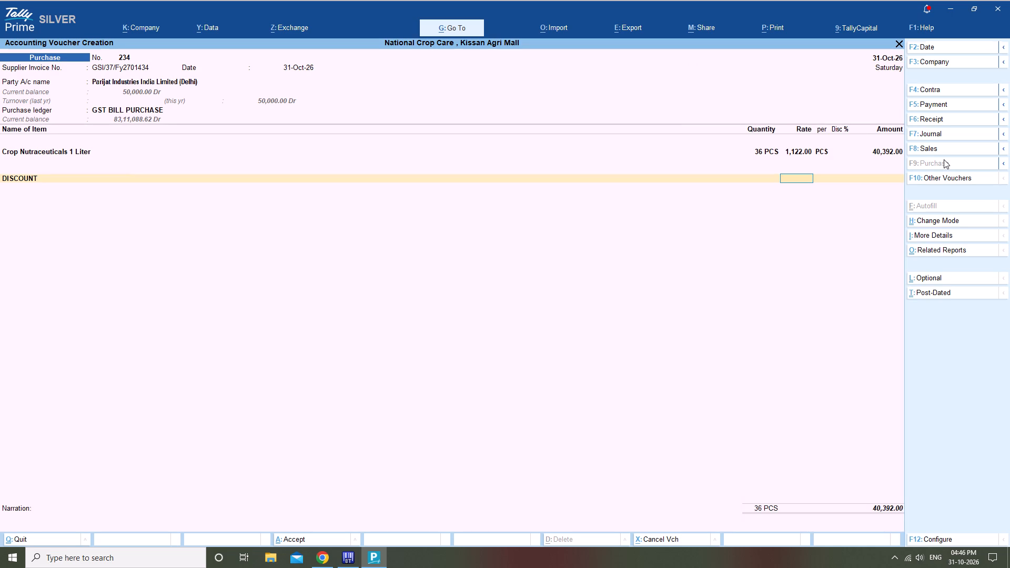
key(Return)
key(minus)
key(1)
key(8)
text(00)
key(Return)
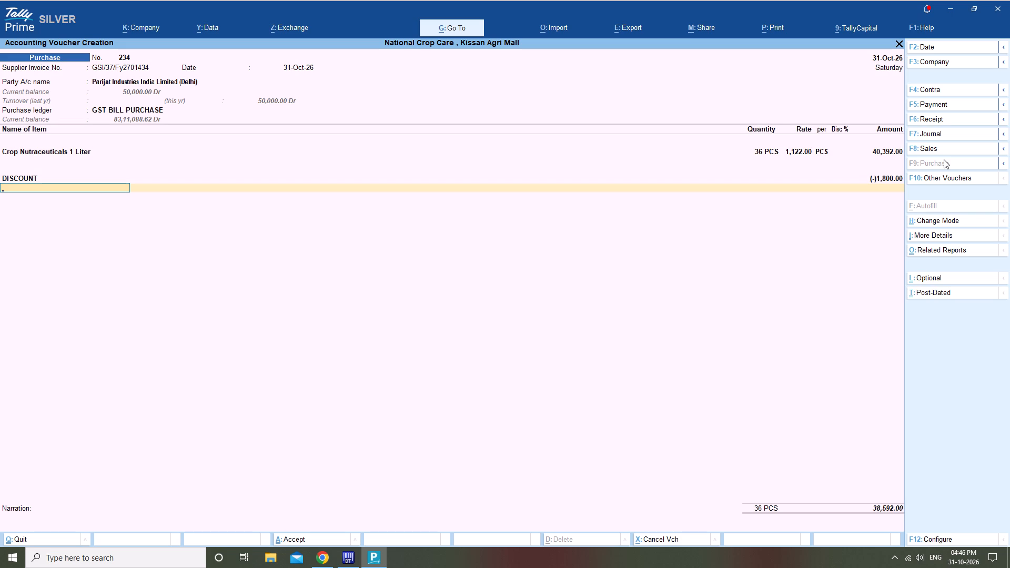
Add the INPUT CGST 2.5 ledger below the discount with an amount of 964.80.
text(cg)
key(Down)
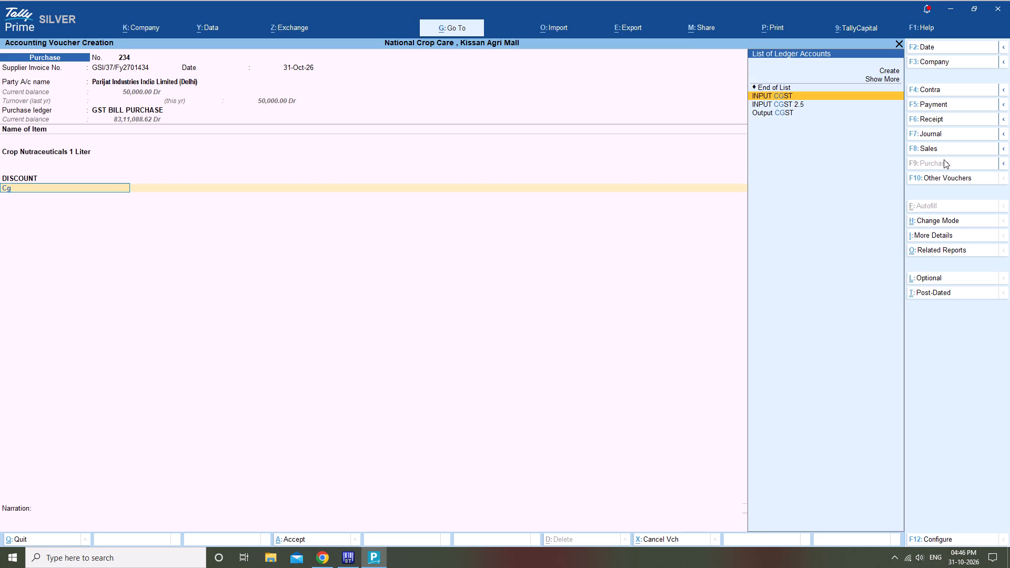
key(Return)
key(Return)
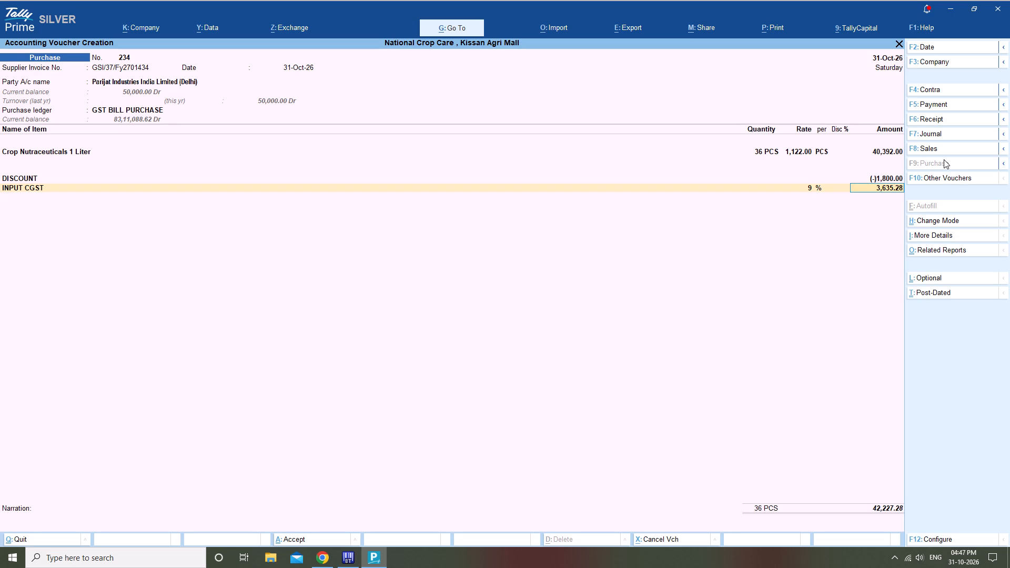
key(BackSpace)
key(Down)
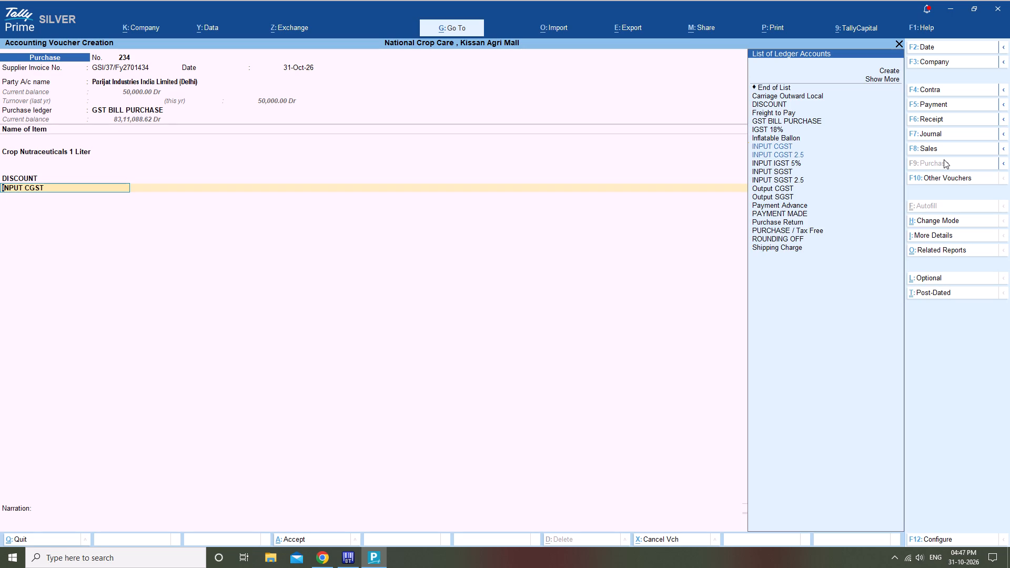
key(Down)
key(Return)
key(Return)
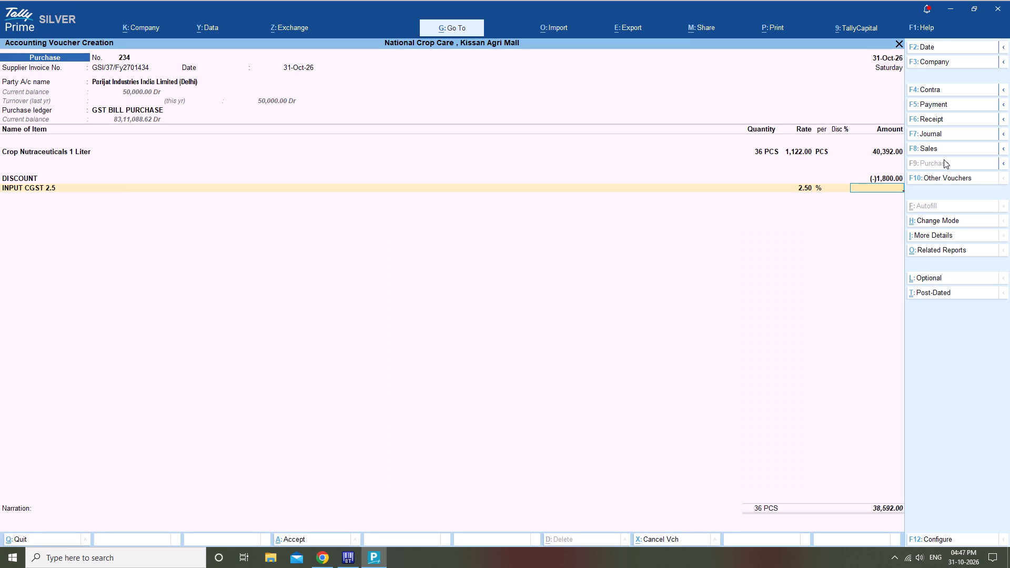
text(964.80)
key(Return)
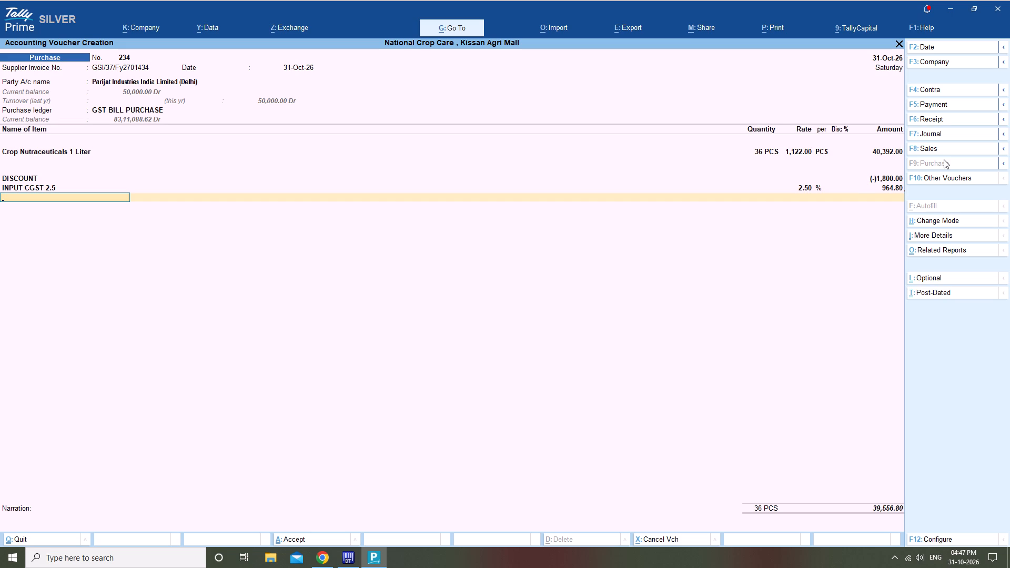
Add the INPUT SGST 2.5 ledger with an amount of 964.80.
text(sg)
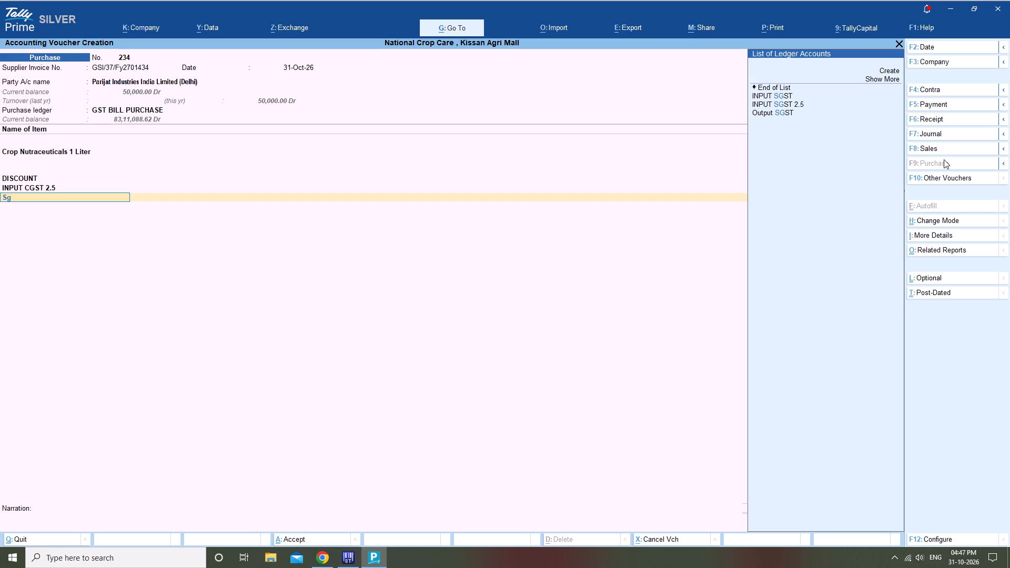
key(Down)
key(Down)
key(Return)
key(Return)
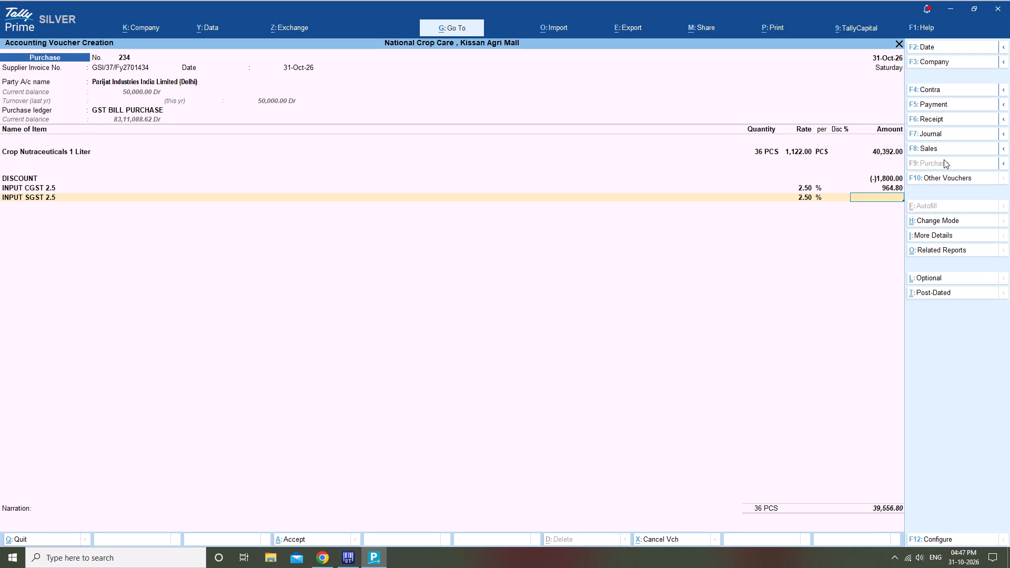
text(964.80)
key(Return)
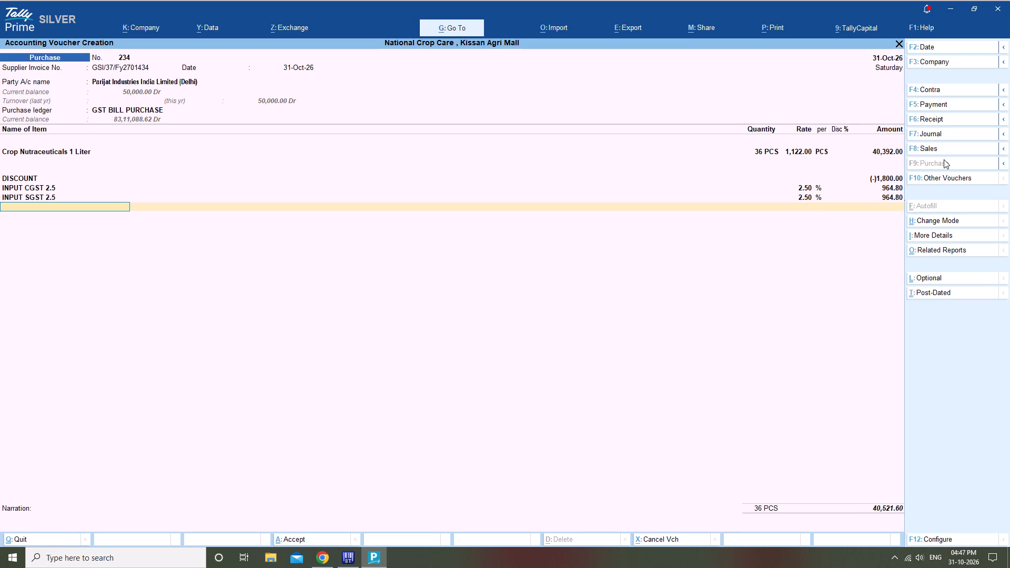
Add the Freight to Pay ledger with a blank description and an amount of -180.
text(fr)
key(Return)
key(Return)
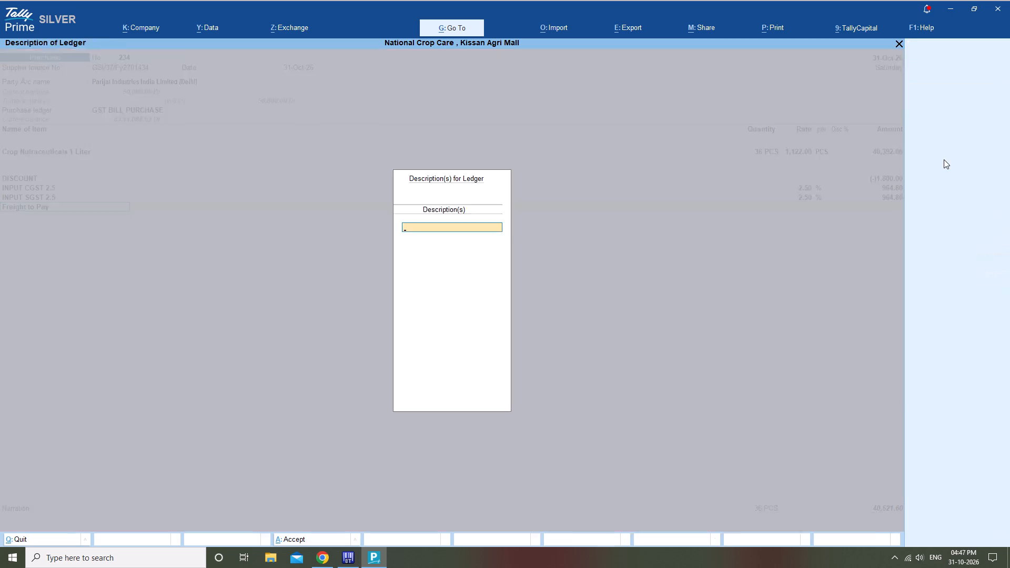
key(Return)
text(-18)
key(0)
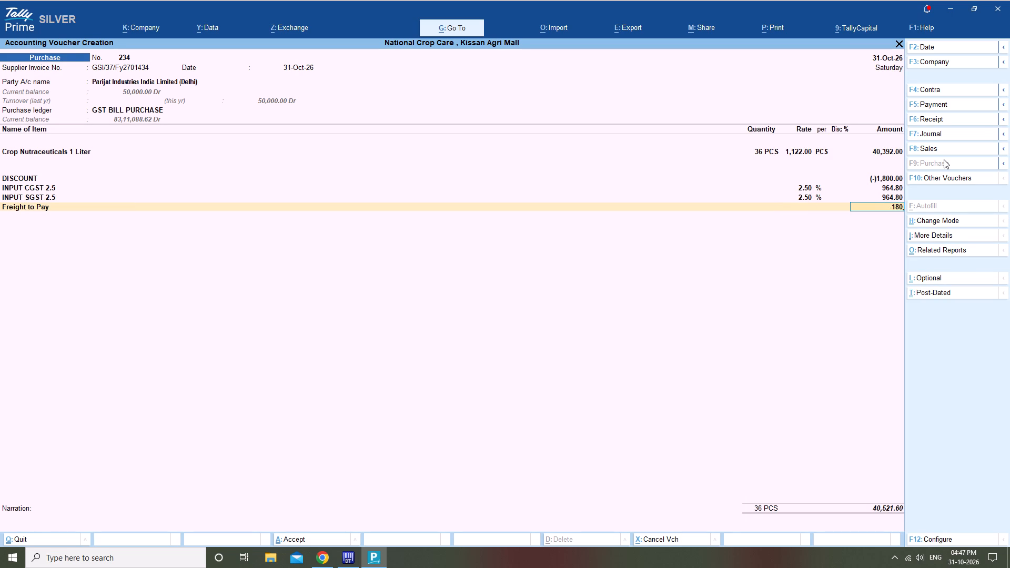
key(Return)
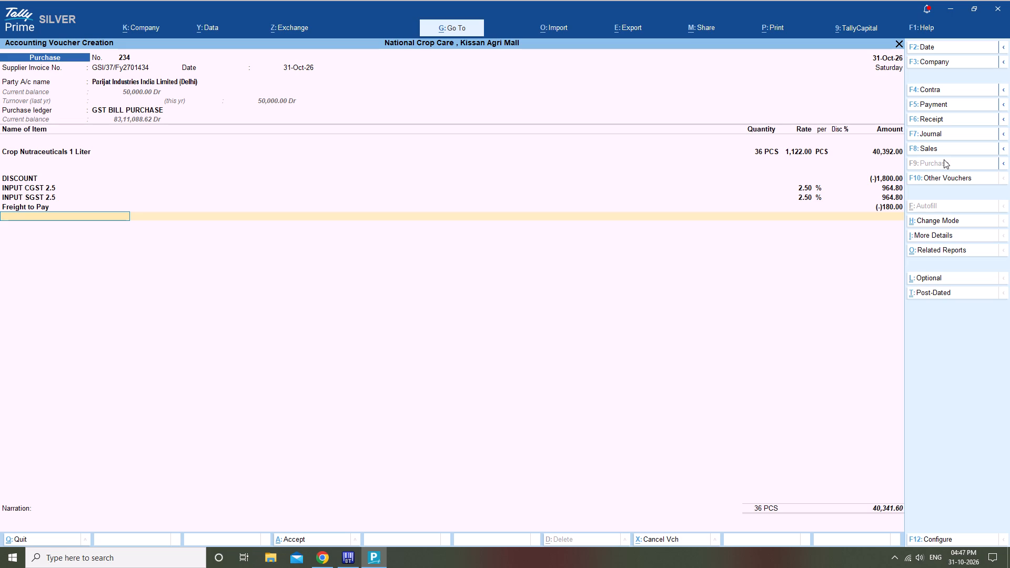
End the ledger entries, leave the narration blank, and submit the purchase voucher.
key(Return)
key(Return)
key(Return)
key(Return)
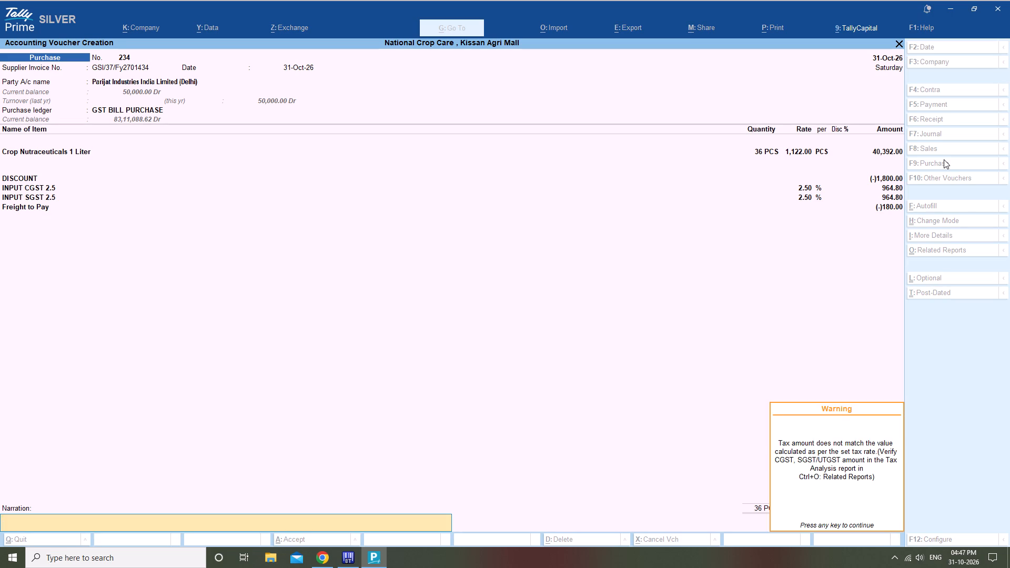
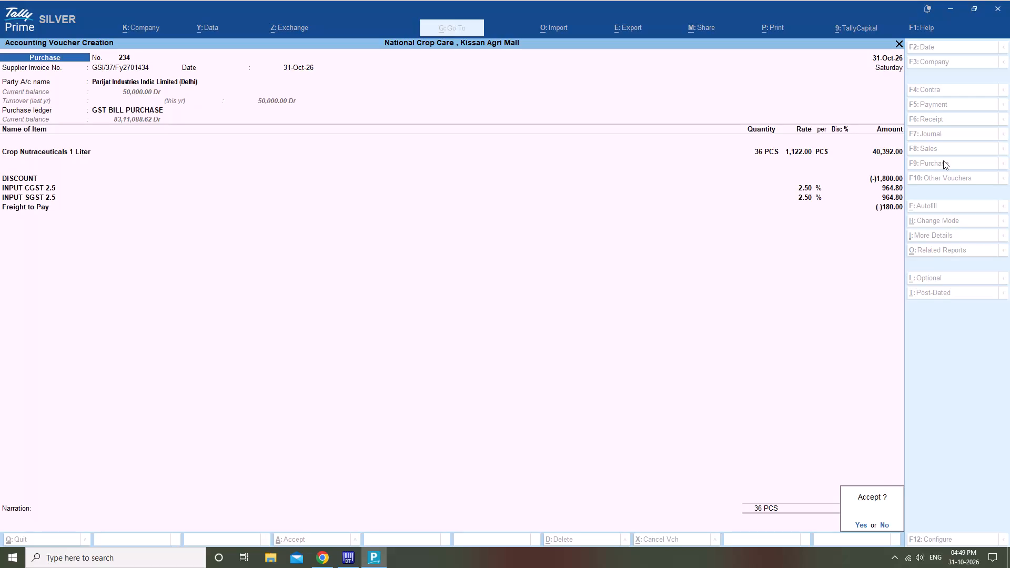
Accept the completed Parijat Industries purchase voucher.
key(Return)
Leave voucher entry and check the day's recorded vouchers in the Day Book.
click(536, 253)
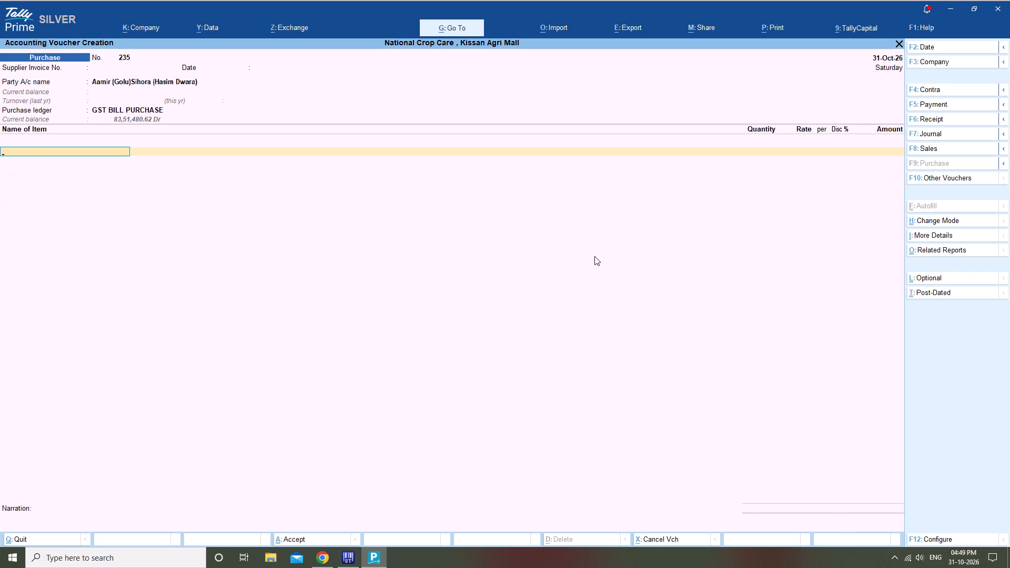
key(Escape)
key(Escape)
key(Down)
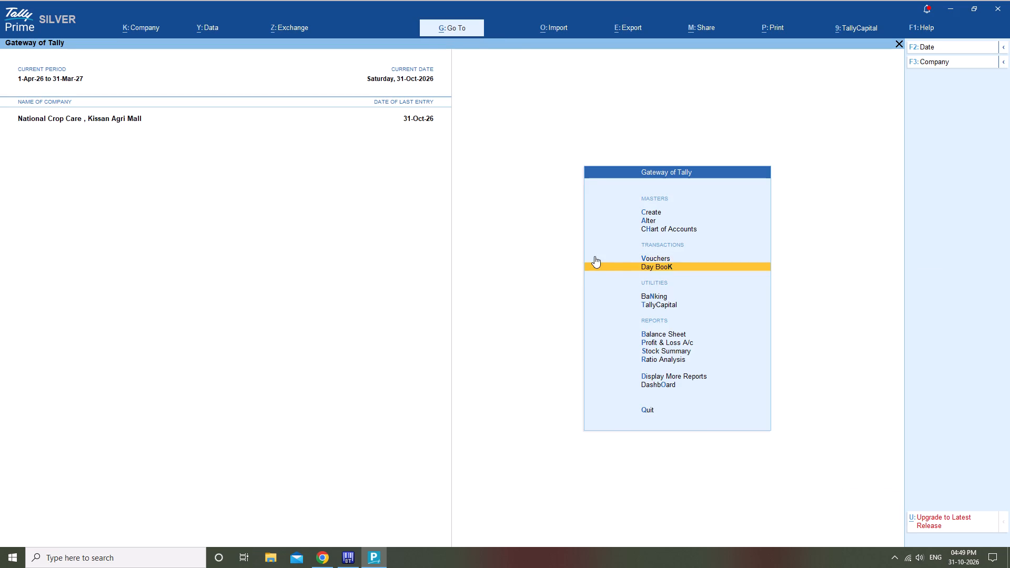
key(Return)
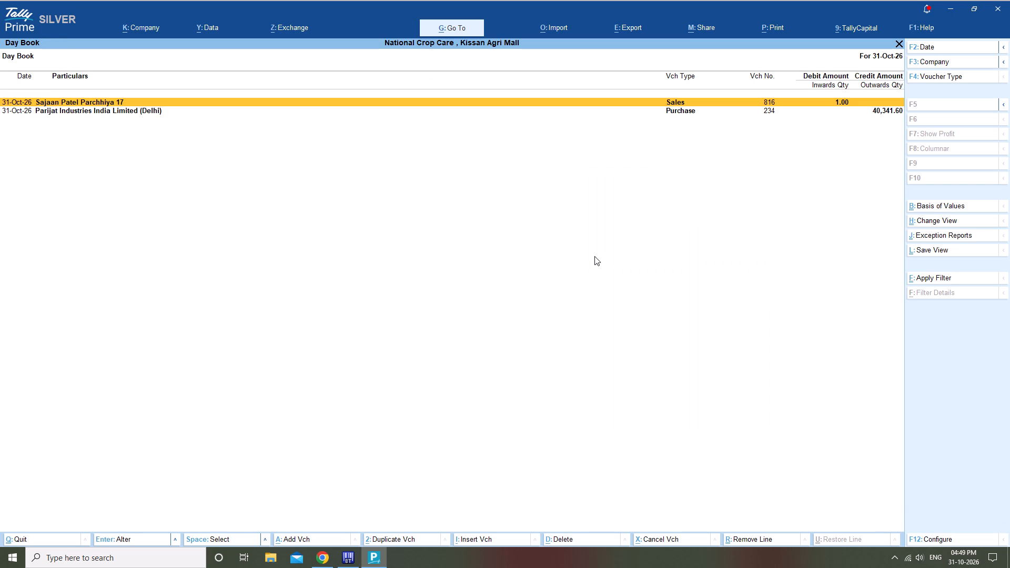
key(Escape)
Start a new purchase voucher with supplier invoice number 2701427 dated 31-Oct-26.
key(Up)
key(Return)
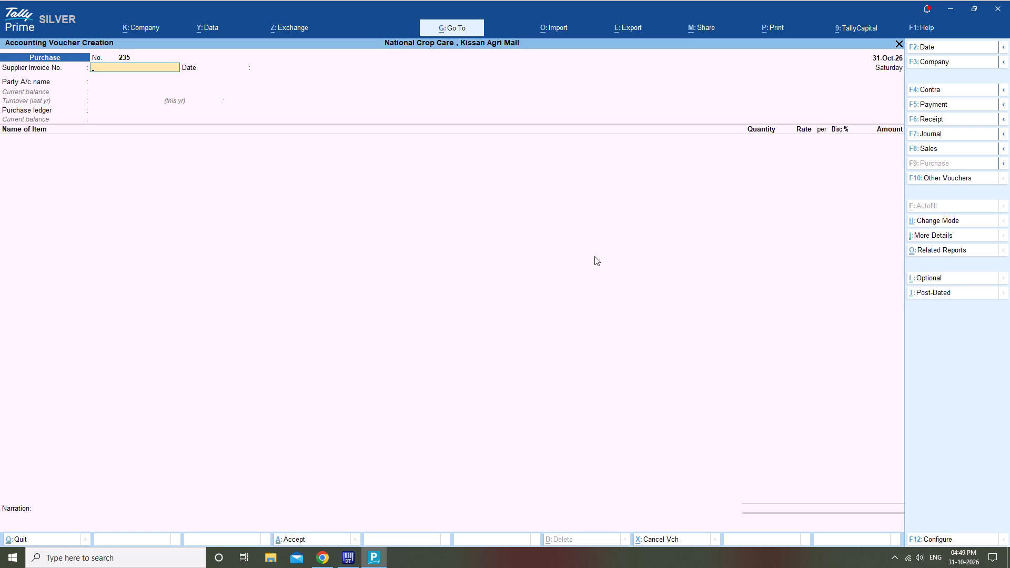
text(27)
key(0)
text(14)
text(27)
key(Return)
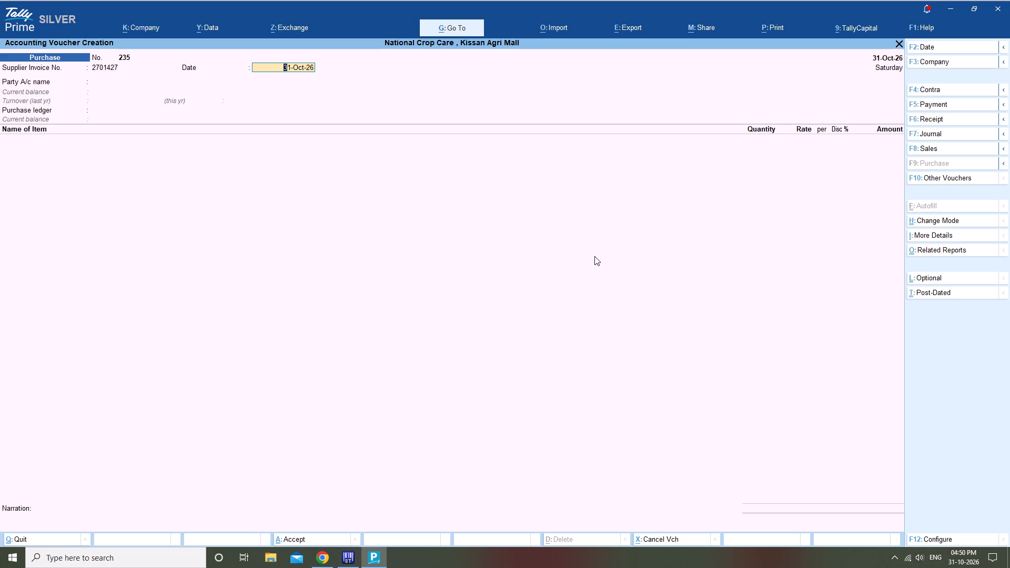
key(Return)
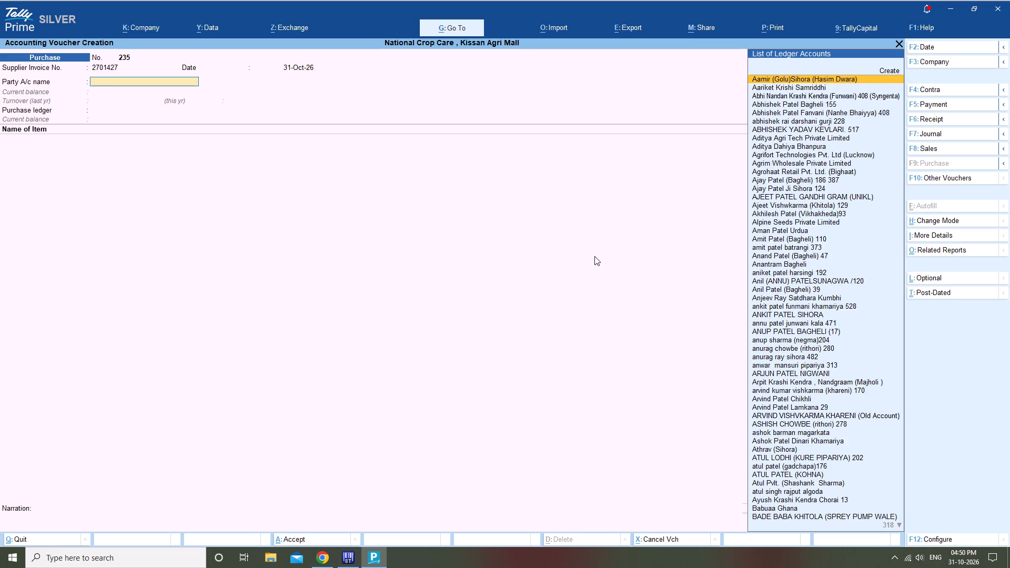
Select Parijat Industries India Limited (Delhi) as the party, setting Country to as India and leaving the other receipt, order and import details blank.
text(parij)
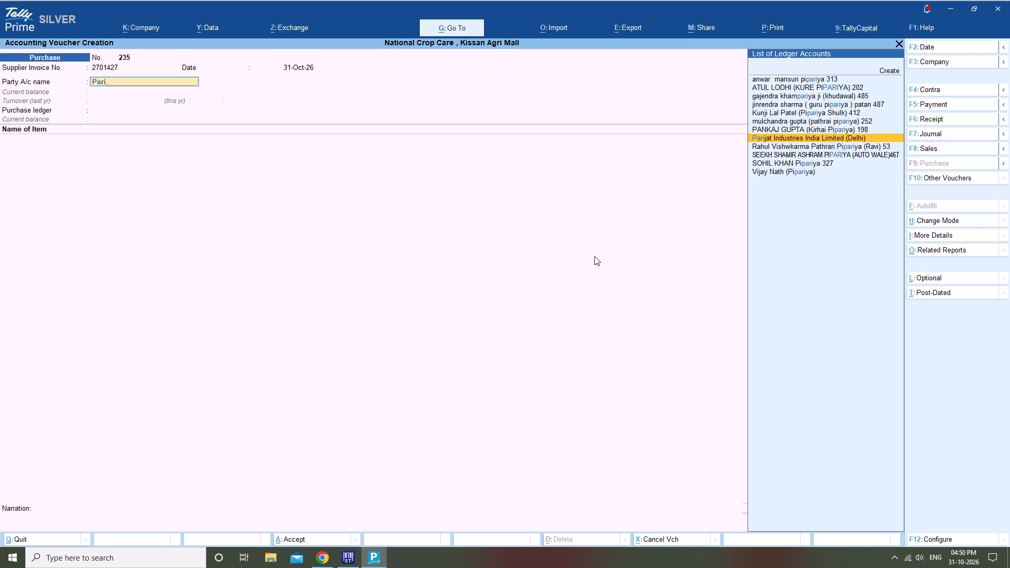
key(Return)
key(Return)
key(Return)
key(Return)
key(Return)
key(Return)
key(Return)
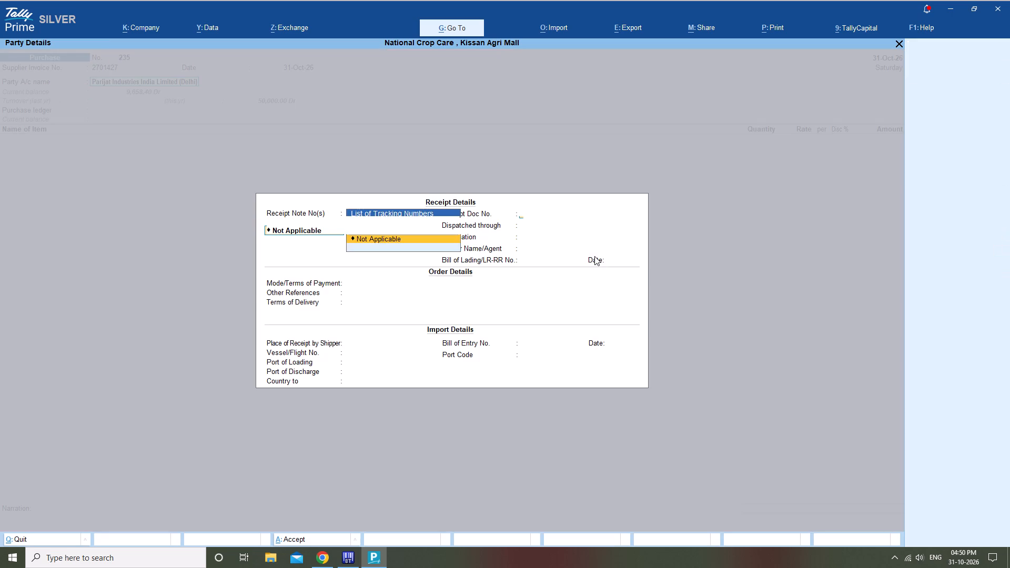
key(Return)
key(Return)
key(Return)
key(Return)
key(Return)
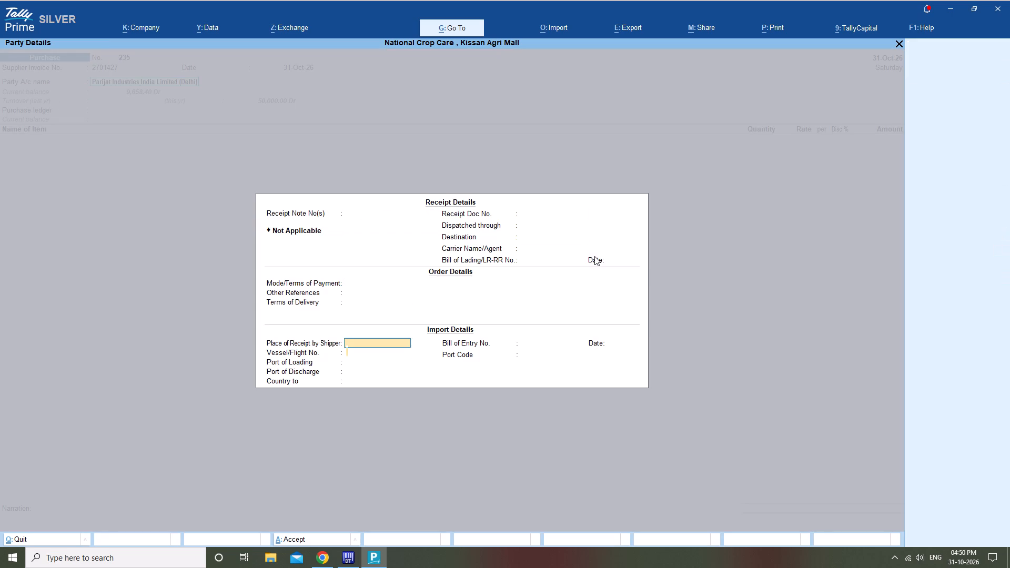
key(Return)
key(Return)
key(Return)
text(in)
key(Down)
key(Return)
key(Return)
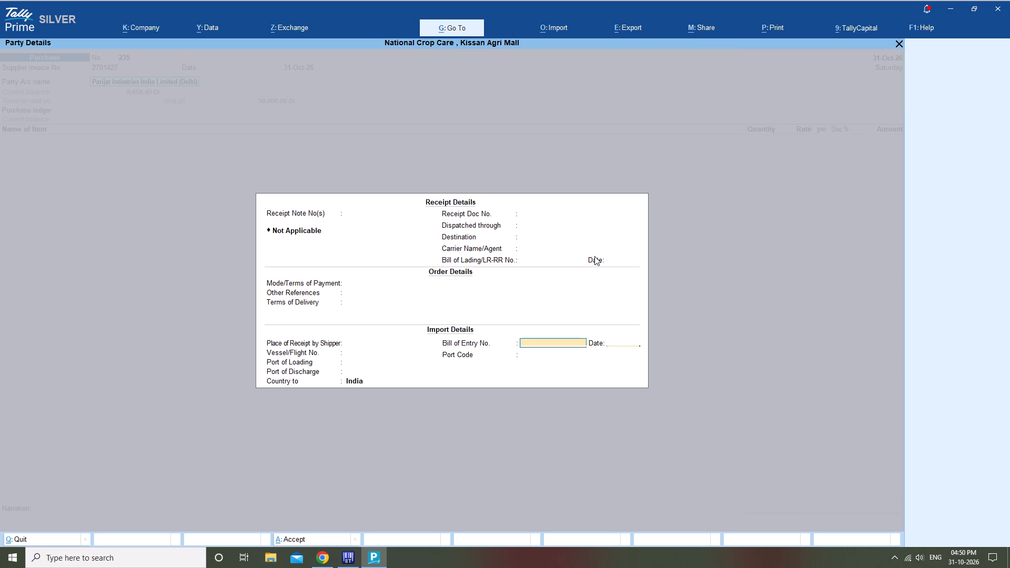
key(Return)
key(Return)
Accept the prefilled supplier details and choose GST BILL PURCHASE as the purchase ledger.
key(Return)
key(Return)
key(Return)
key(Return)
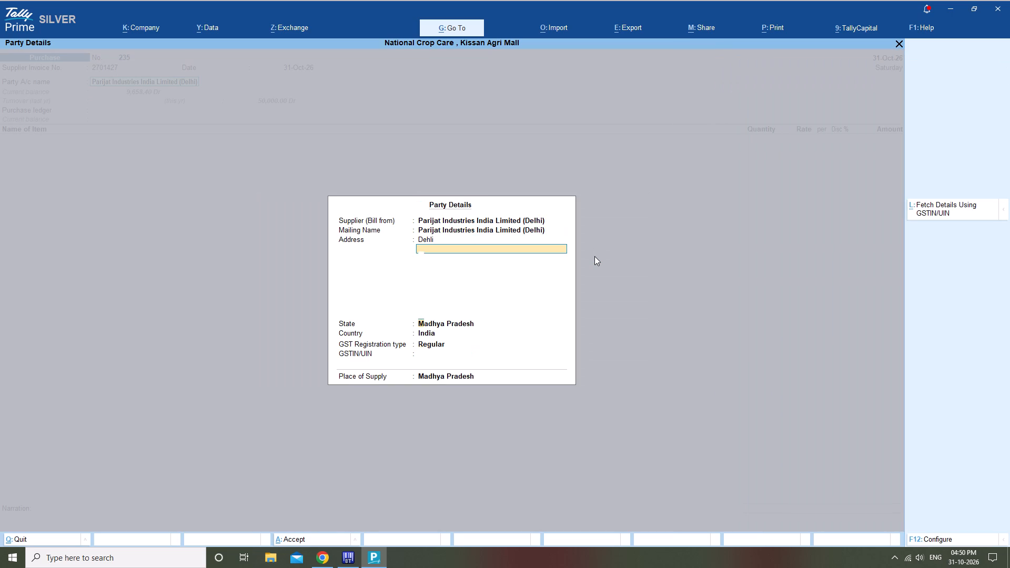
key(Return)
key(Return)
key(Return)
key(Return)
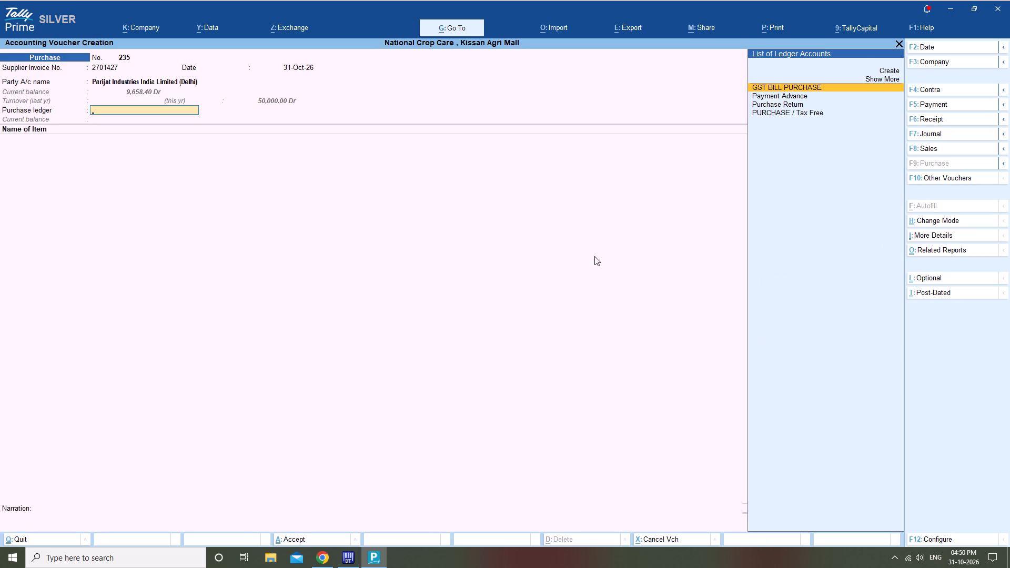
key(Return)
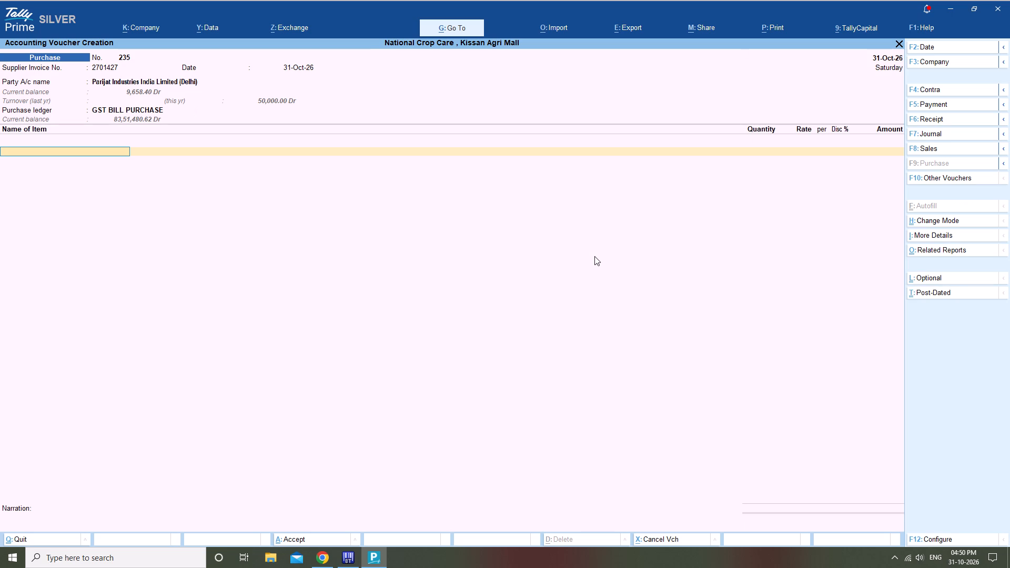
Add the item Crop Nutraceuticals 1 Liter at Main Location with 300 PCS at rate 1,122.00, and end the item list.
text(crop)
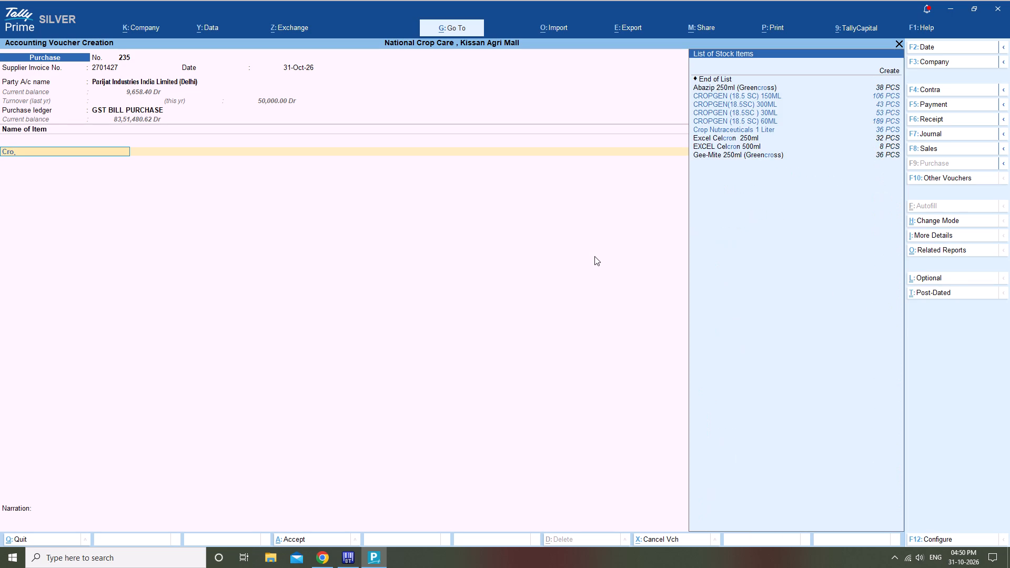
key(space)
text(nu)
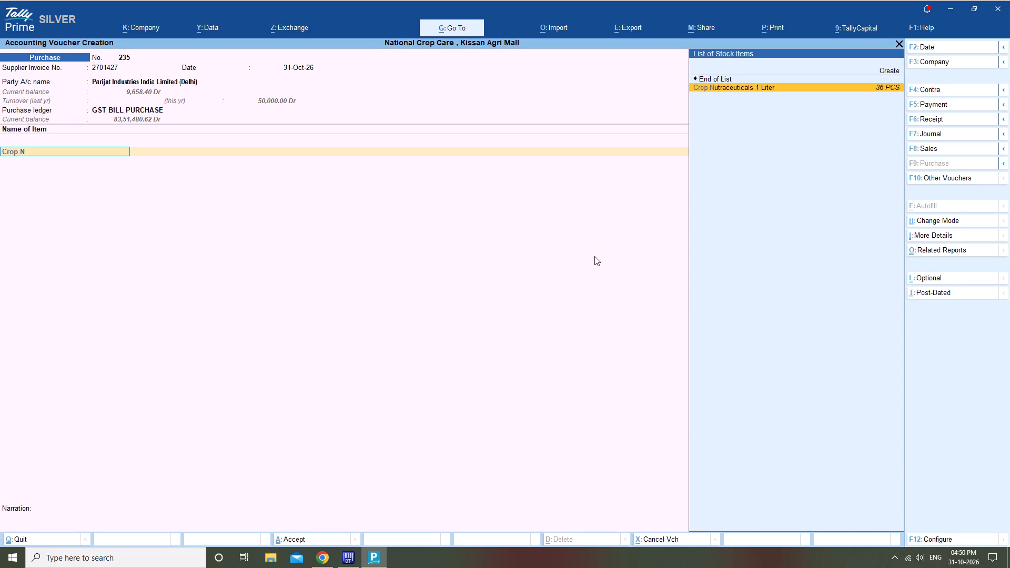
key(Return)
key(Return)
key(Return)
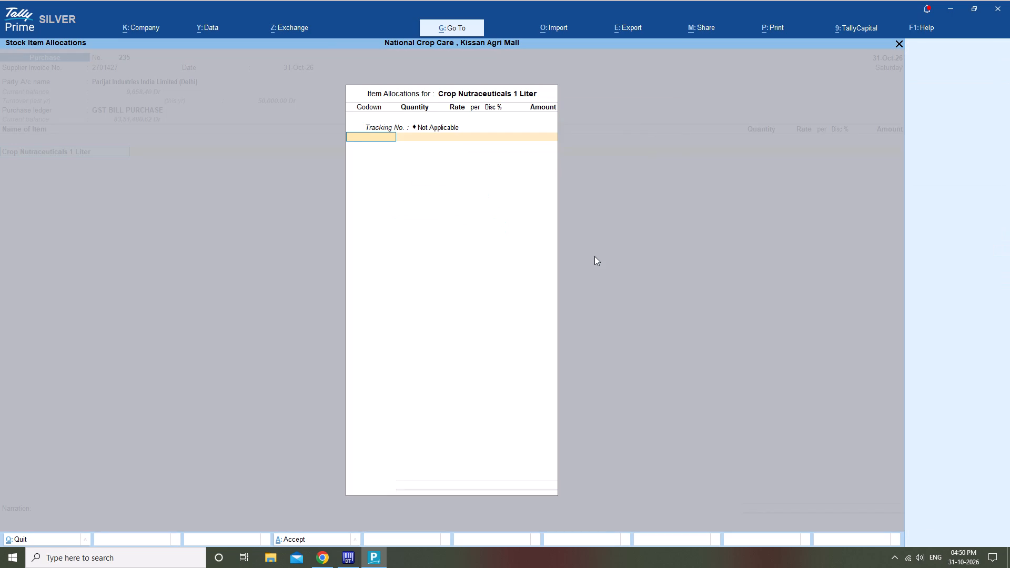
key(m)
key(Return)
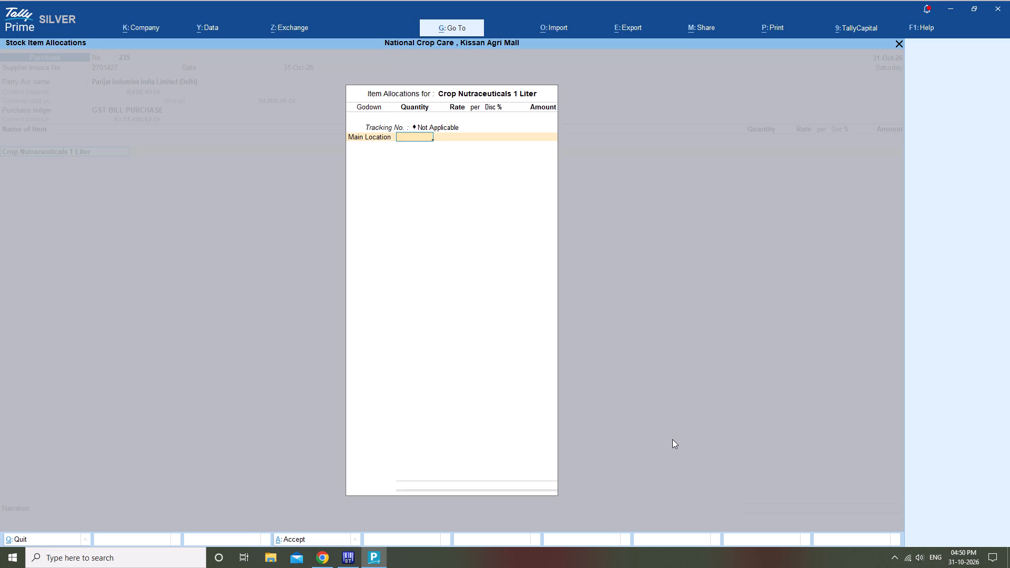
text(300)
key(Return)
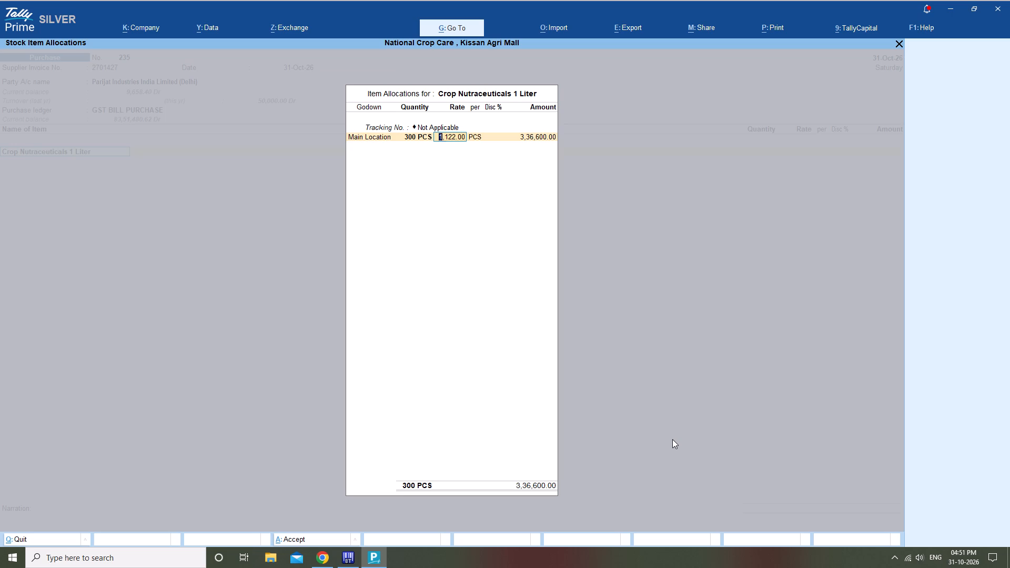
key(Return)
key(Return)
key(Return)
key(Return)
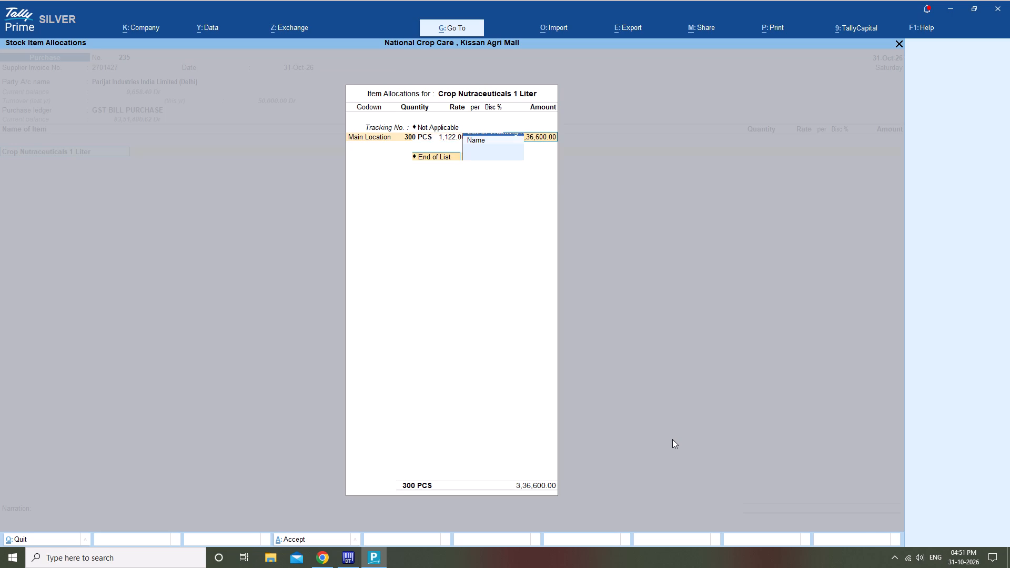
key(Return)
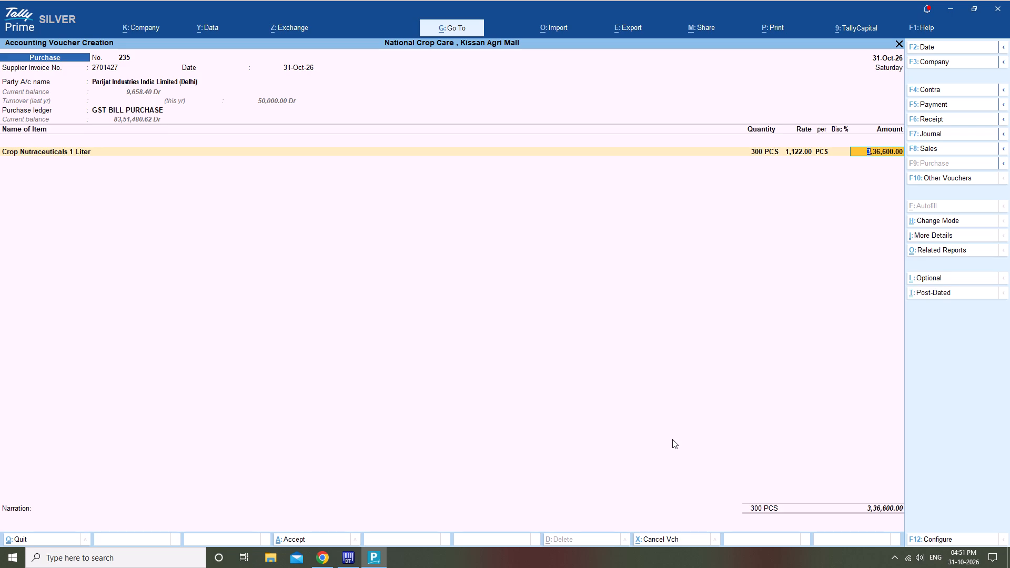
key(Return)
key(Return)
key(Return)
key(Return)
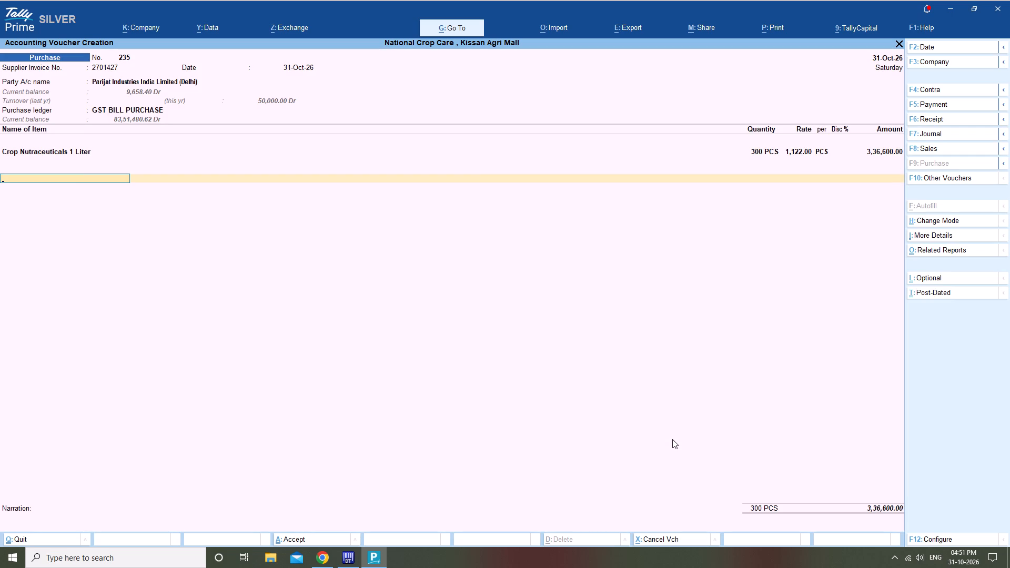
Add the DISCOUNT ledger with a blank description and an amount of -15000.
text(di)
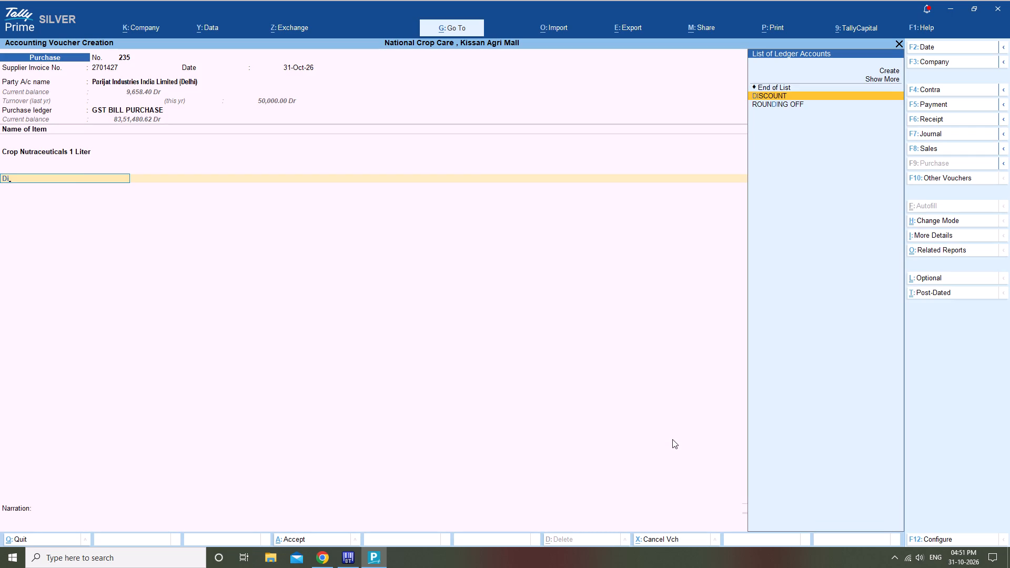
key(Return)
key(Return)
key(Return)
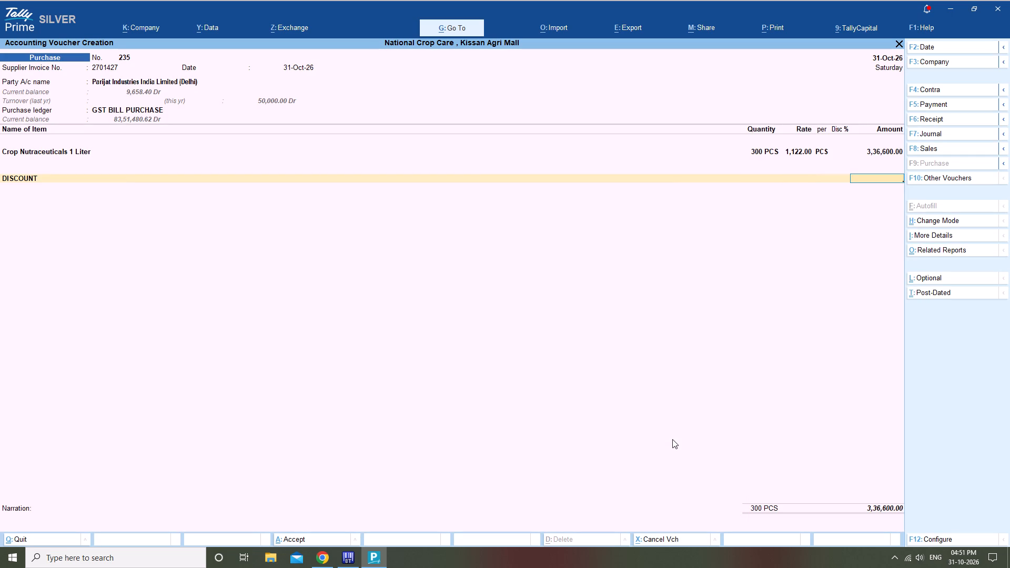
key(minus)
text(15)
text(00)
key(0)
key(Return)
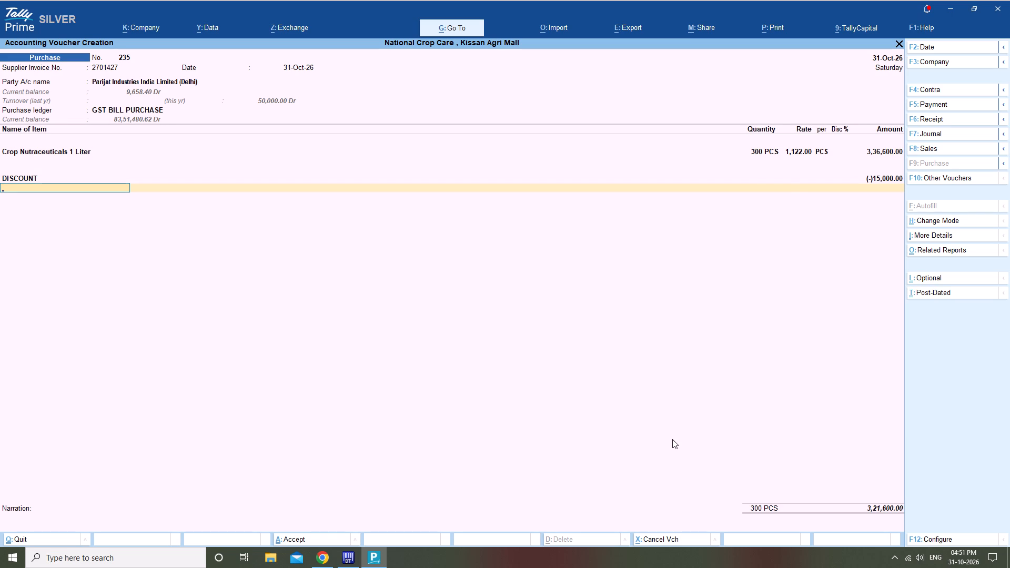
Add the INPUT CGST 2.5 ledger below the discount with a blank description and an amount of -8040.
text(gs)
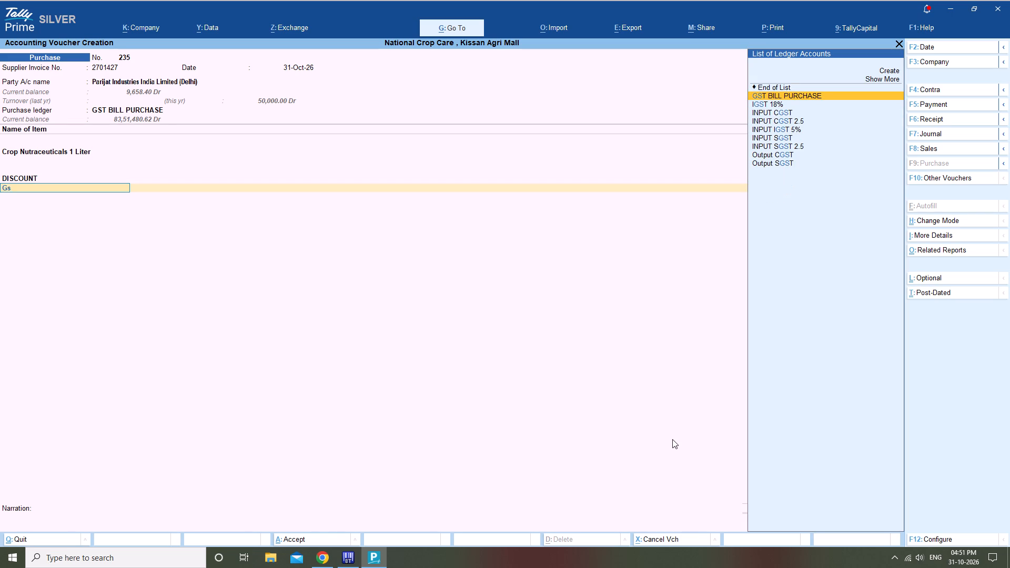
key(Down)
key(Down)
key(Down)
key(Return)
key(Return)
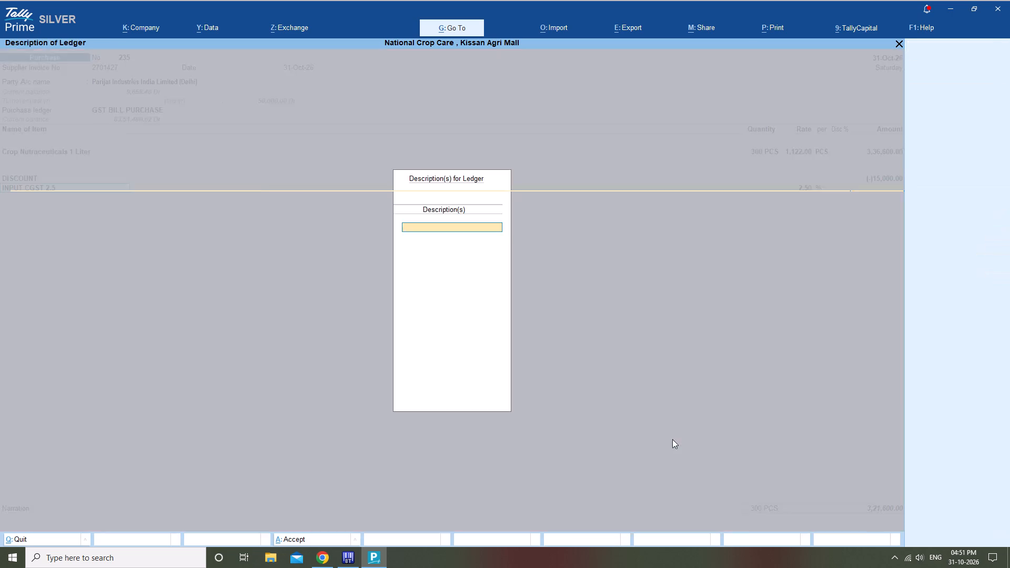
key(minus)
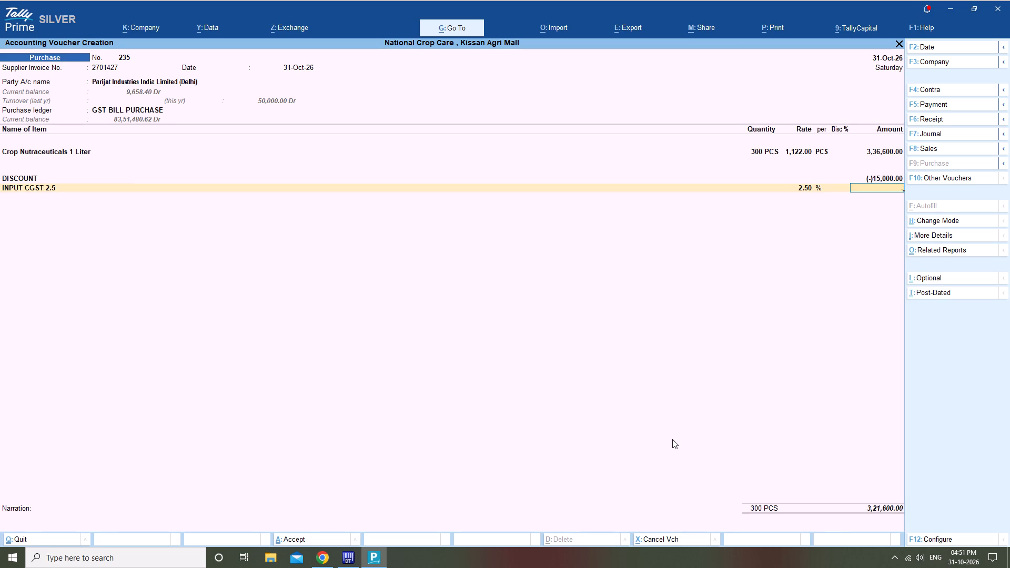
text(8040)
key(Return)
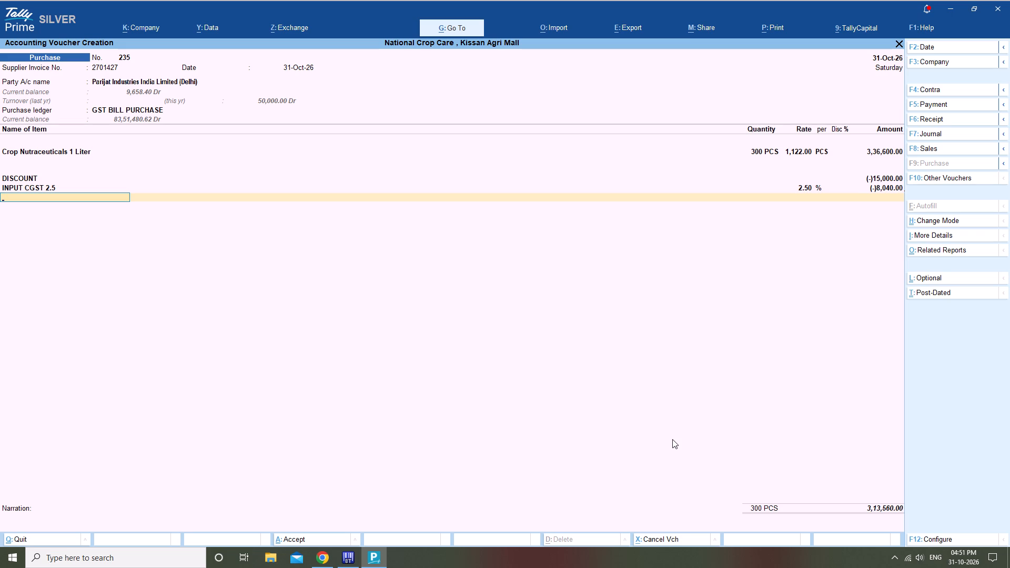
Add the INPUT SGST 2.5 ledger below the CGST line with a blank description and an amount of -8040.
text(inp)
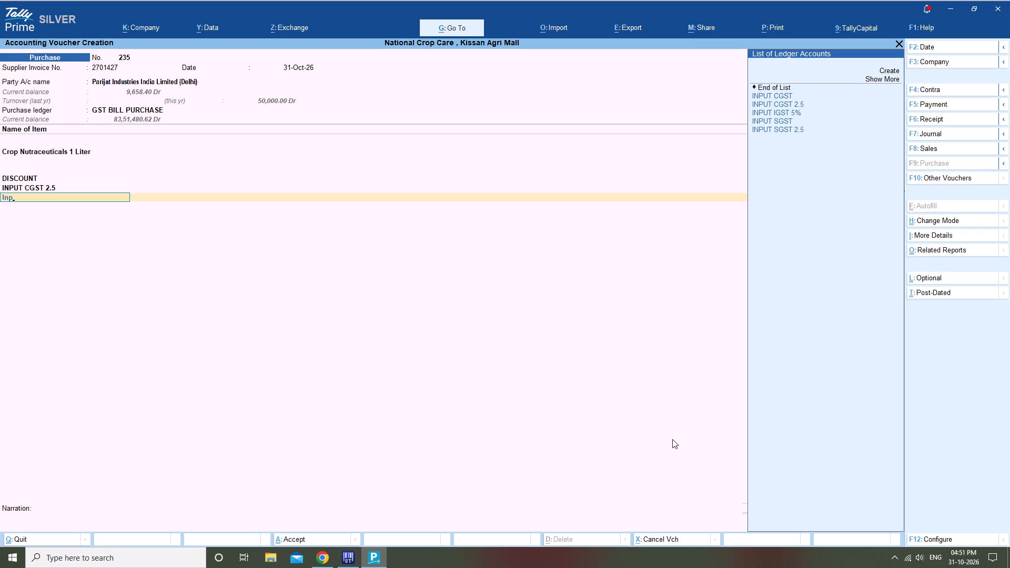
key(Down)
key(Down)
key(Down)
key(Down)
key(Return)
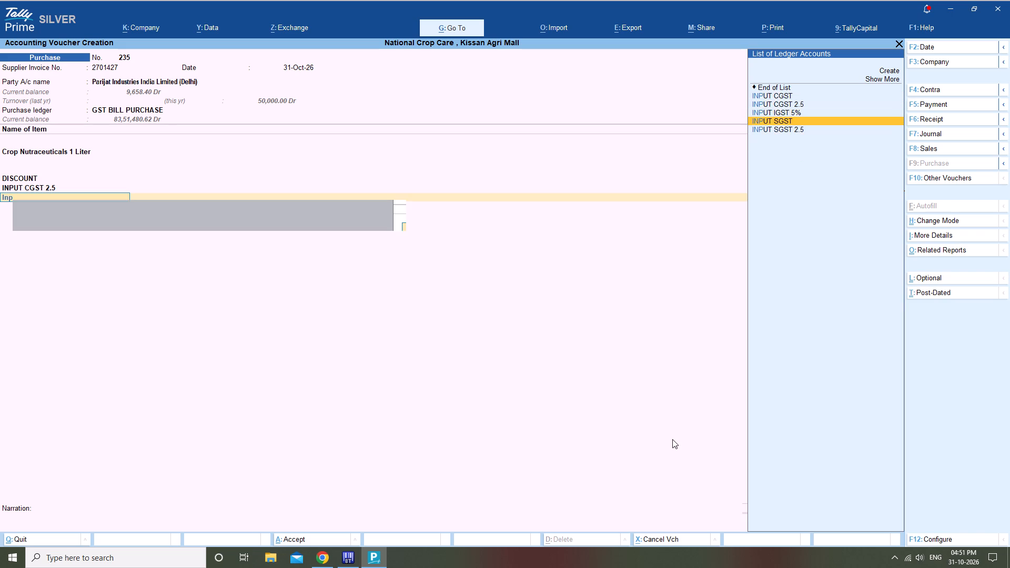
key(Return)
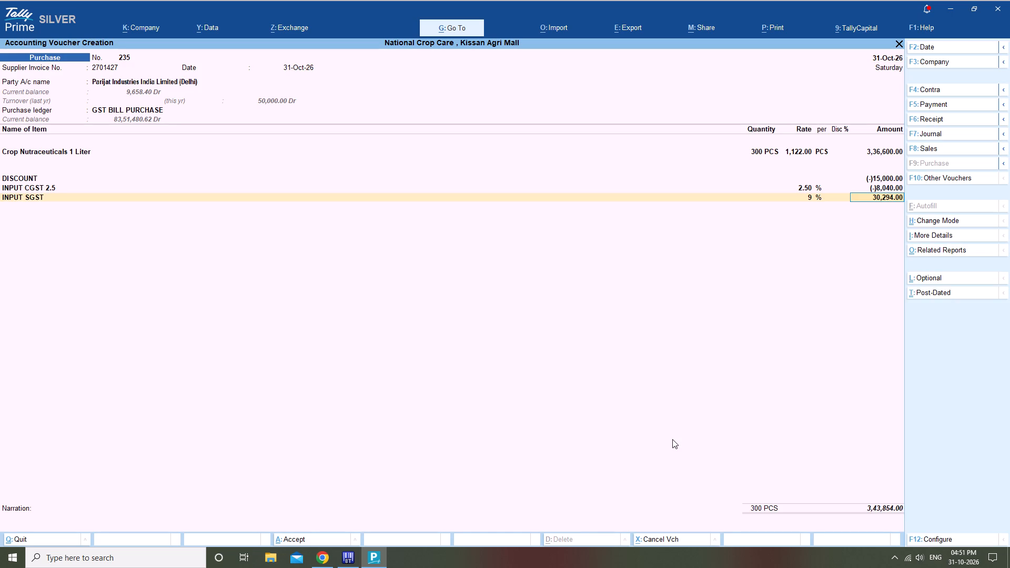
key(BackSpace)
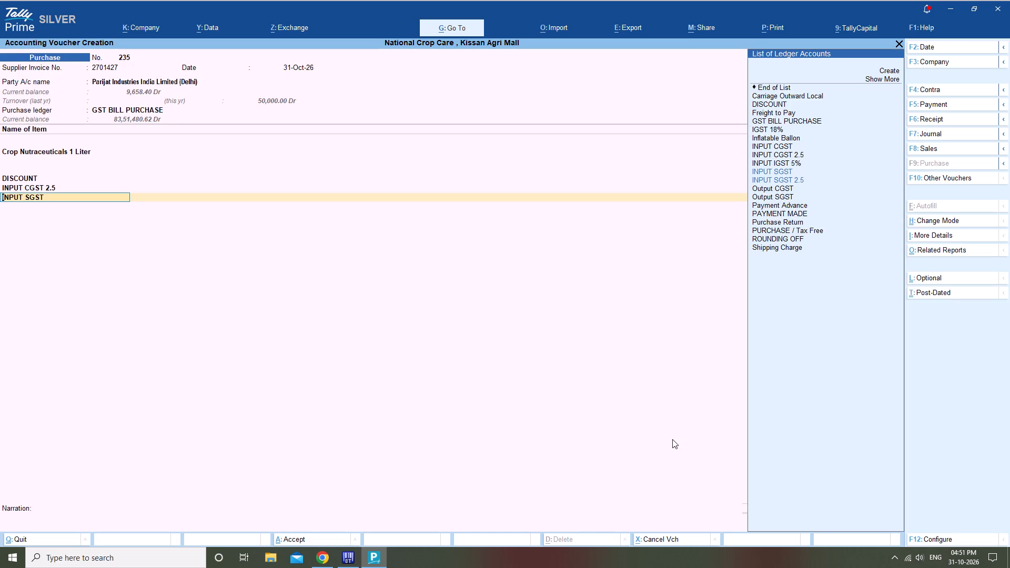
key(Down)
key(Down)
key(Return)
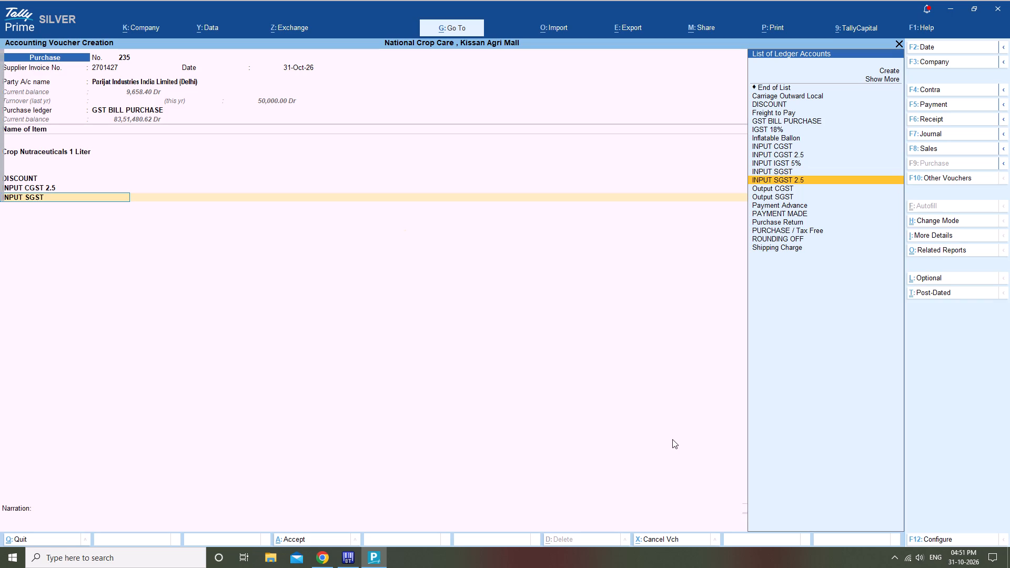
key(Return)
text(-8040)
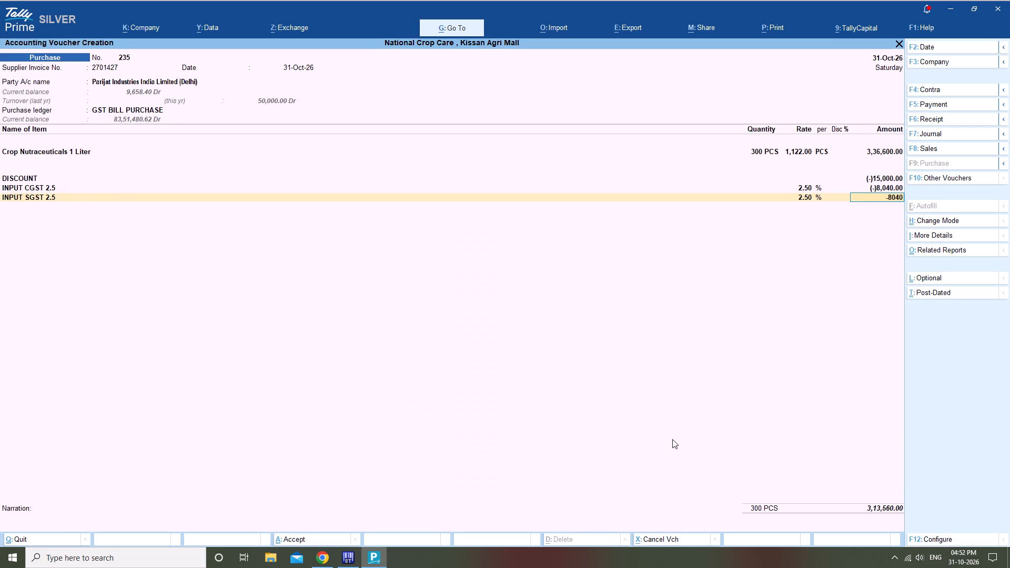
key(Return)
key(Return)
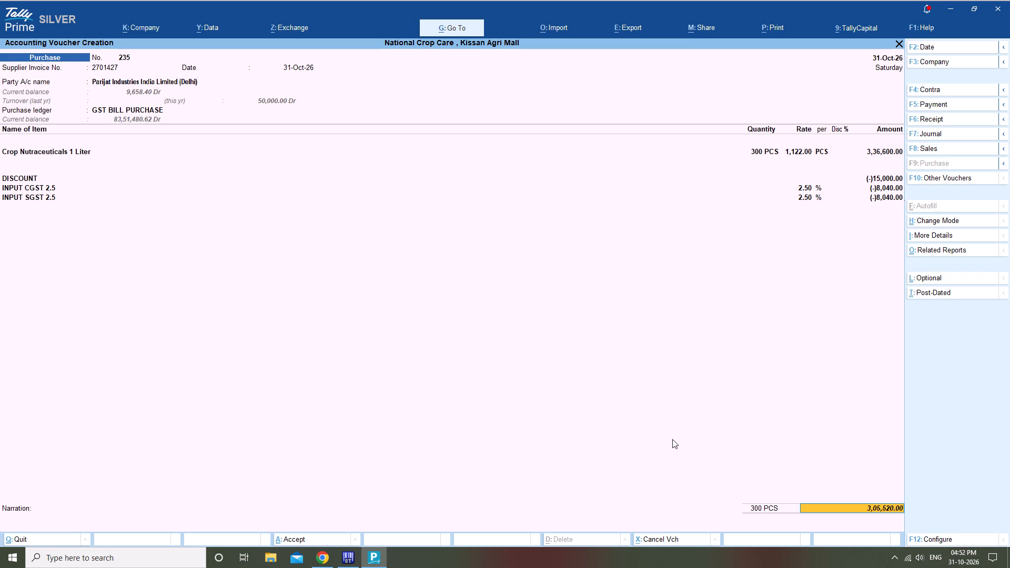
Add the Freight to Pay ledger below the SGST line with a blank description and rate and an amount of -1500.
key(BackSpace)
key(Return)
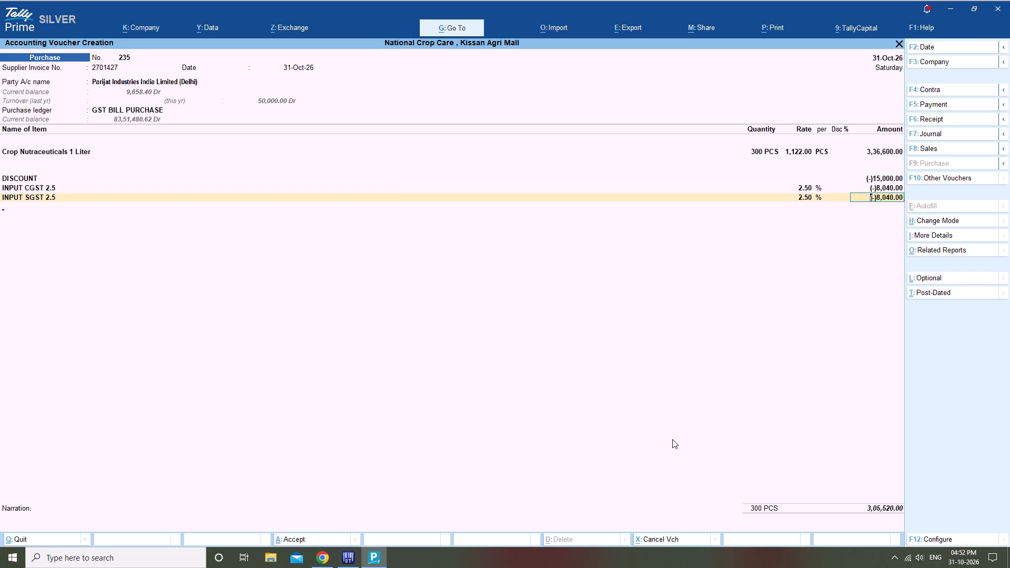
text(fr)
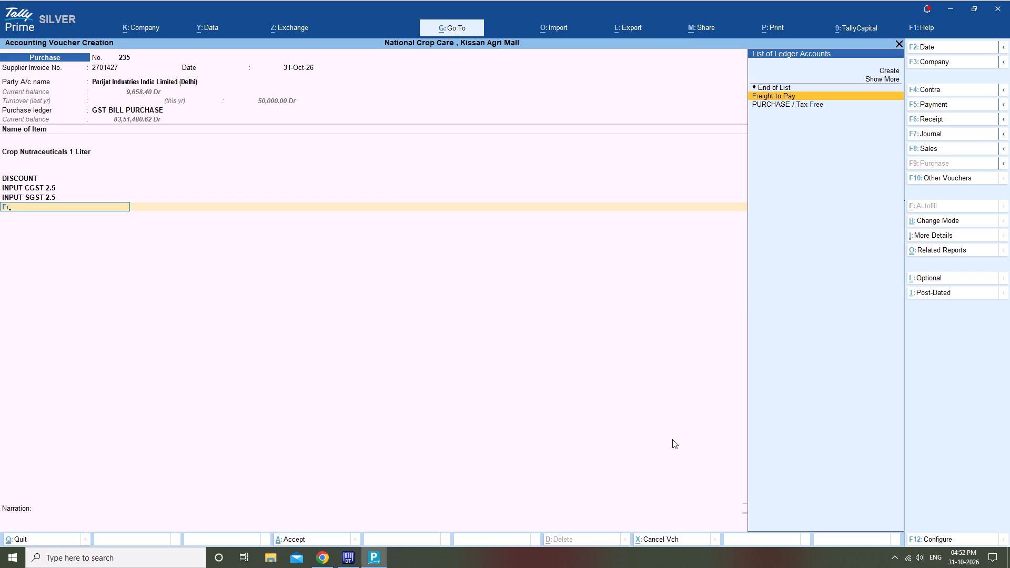
key(Return)
key(Return)
key(Return)
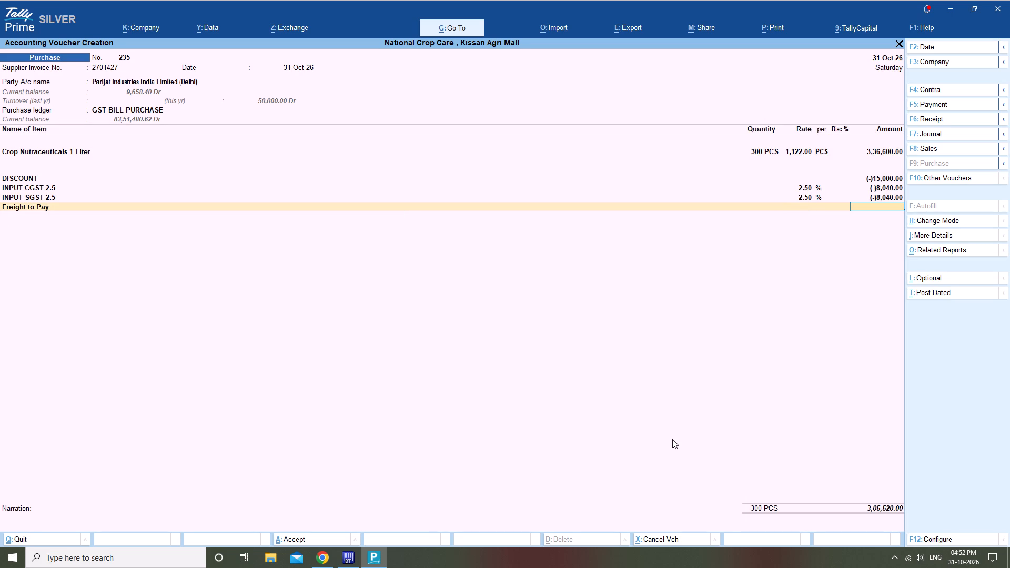
text(-1500)
key(Return)
key(Return)
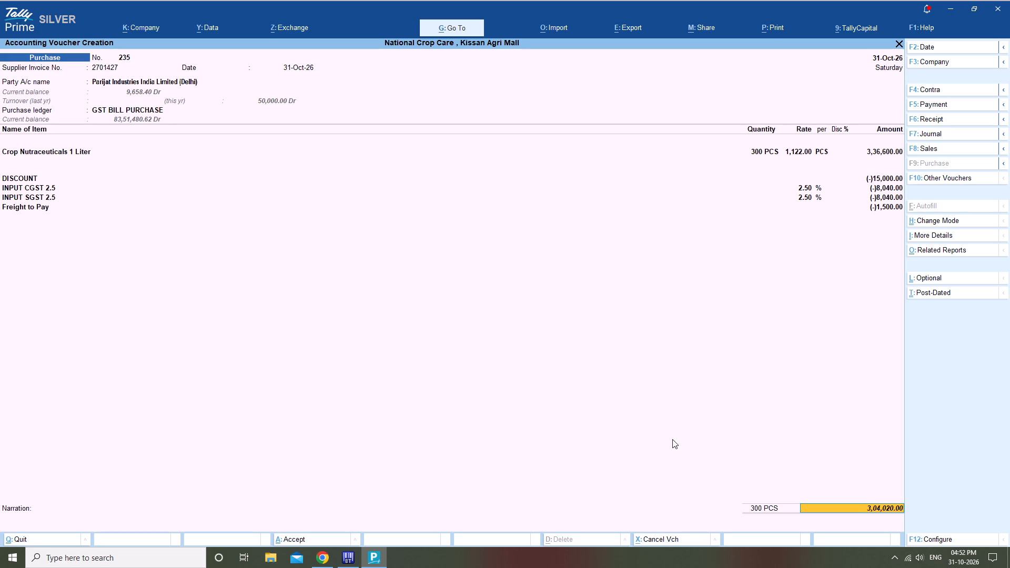
Set the amount of the INPUT CGST 2.5 line to positive 8040.
click(52, 187)
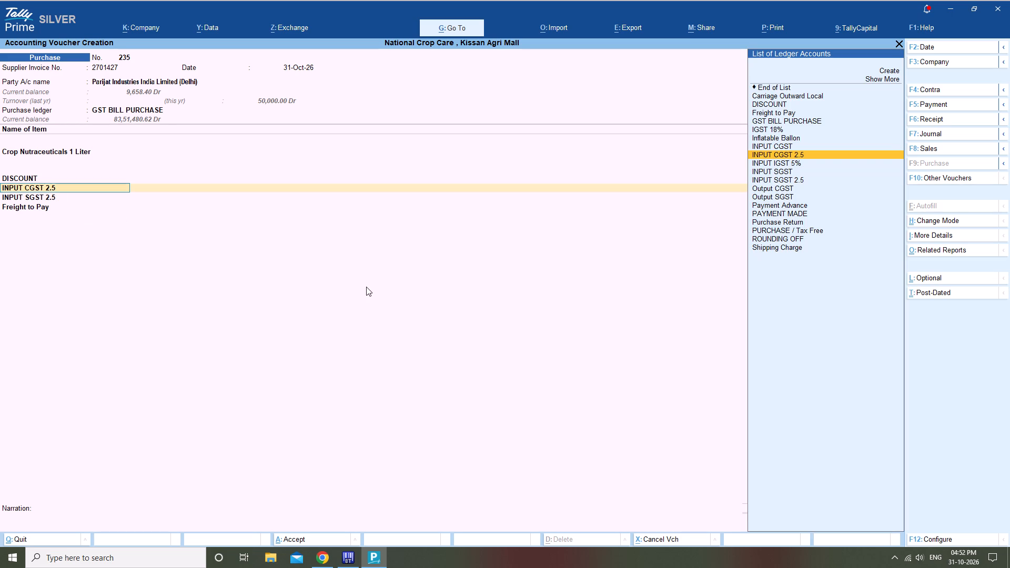
key(Return)
key(Return)
key(Return)
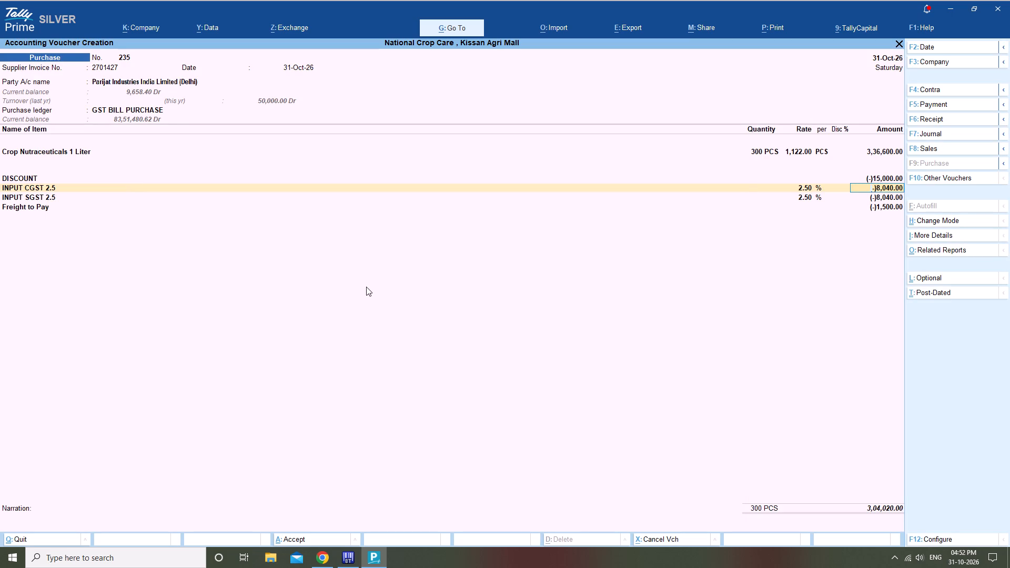
key(BackSpace)
text(8040)
key(Return)
Set the amount of the INPUT SGST 2.5 line to positive 8040.
key(Return)
key(Return)
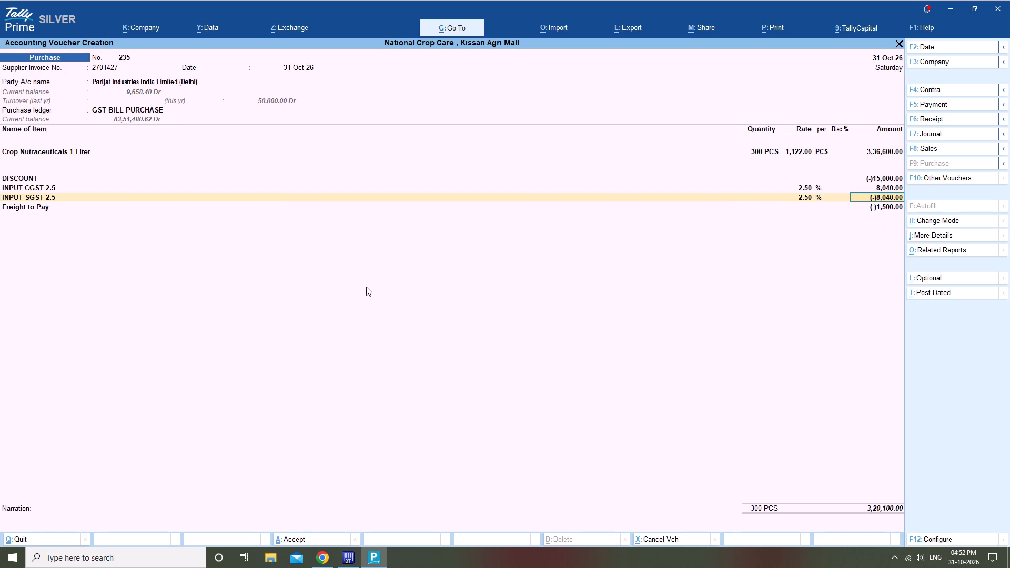
text(8040)
key(Return)
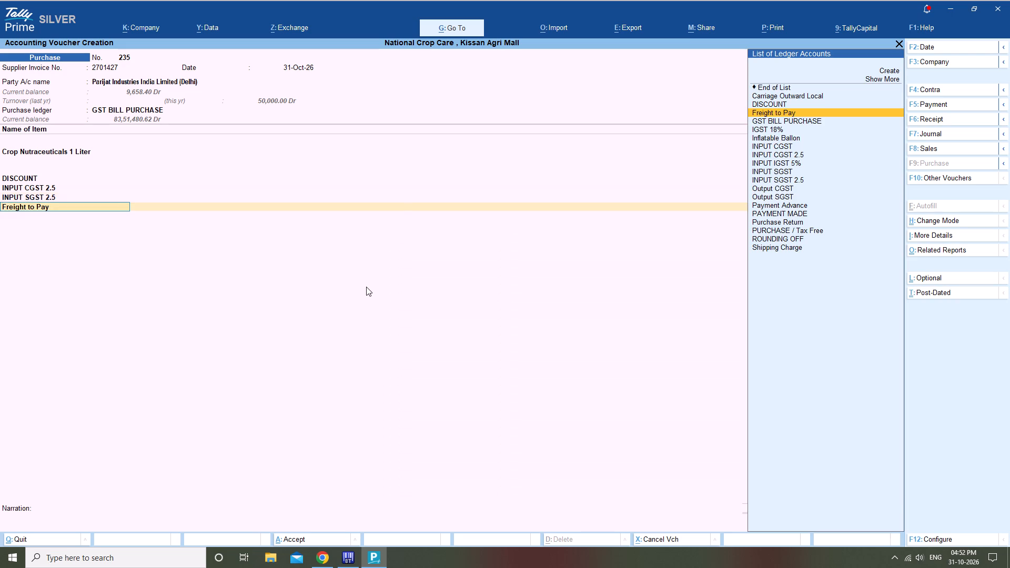
Keep the Freight to Pay line as entered, end the ledger list with the narration blank, and accept the purchase voucher.
key(Return)
key(Return)
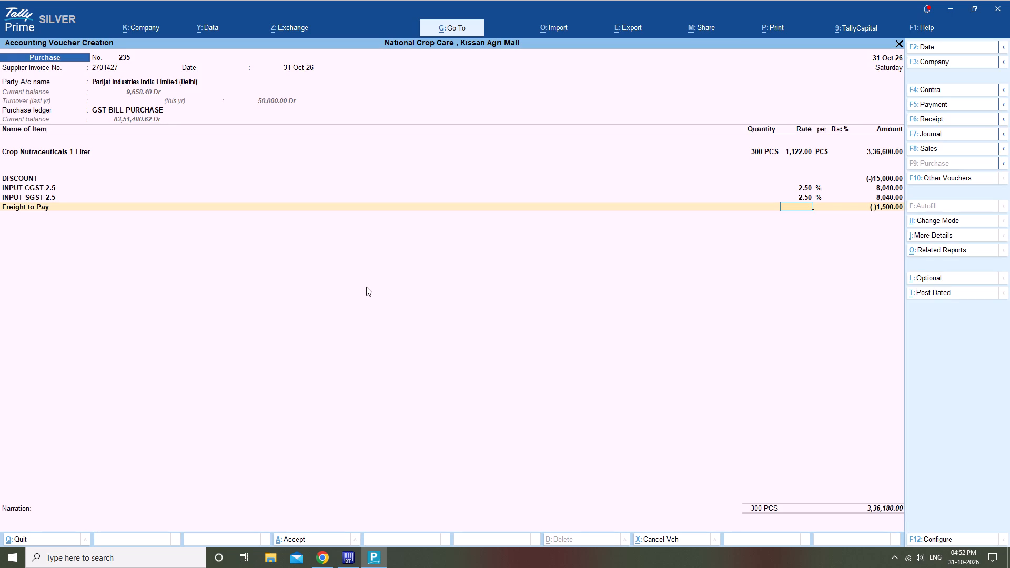
key(Return)
key(Return)
key(Return)
key(Return)
key(Return)
key(Return)
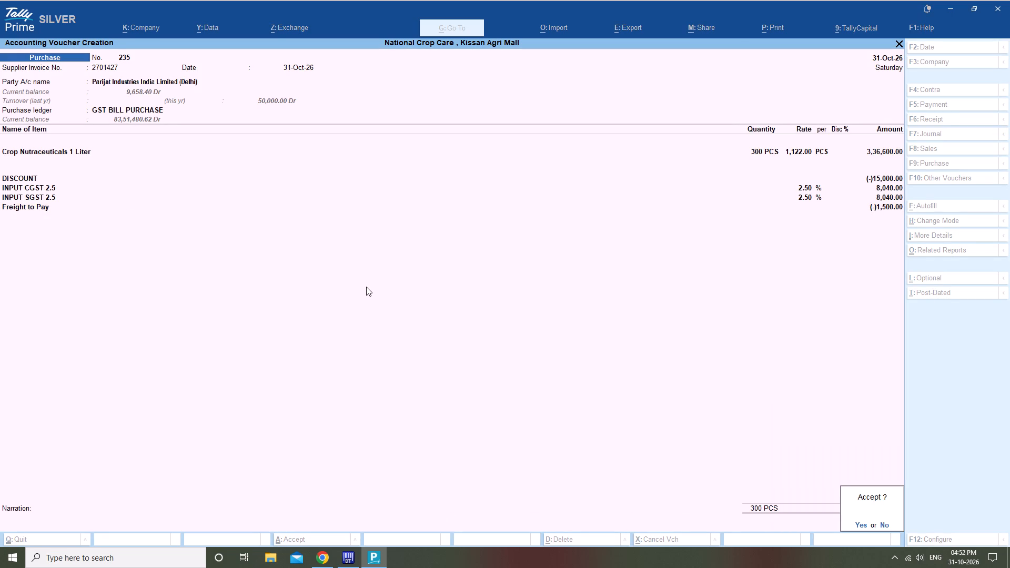
key(Return)
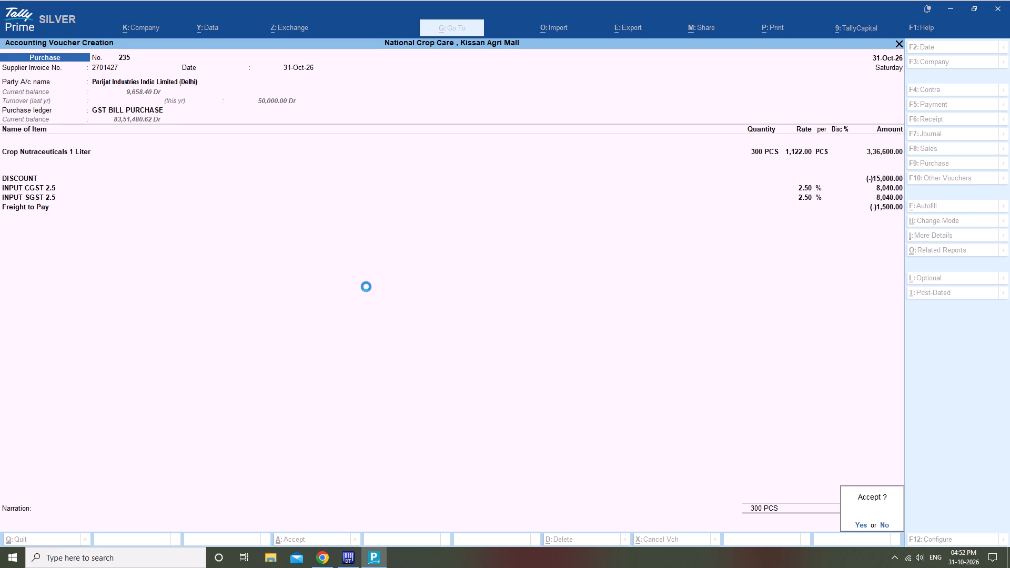
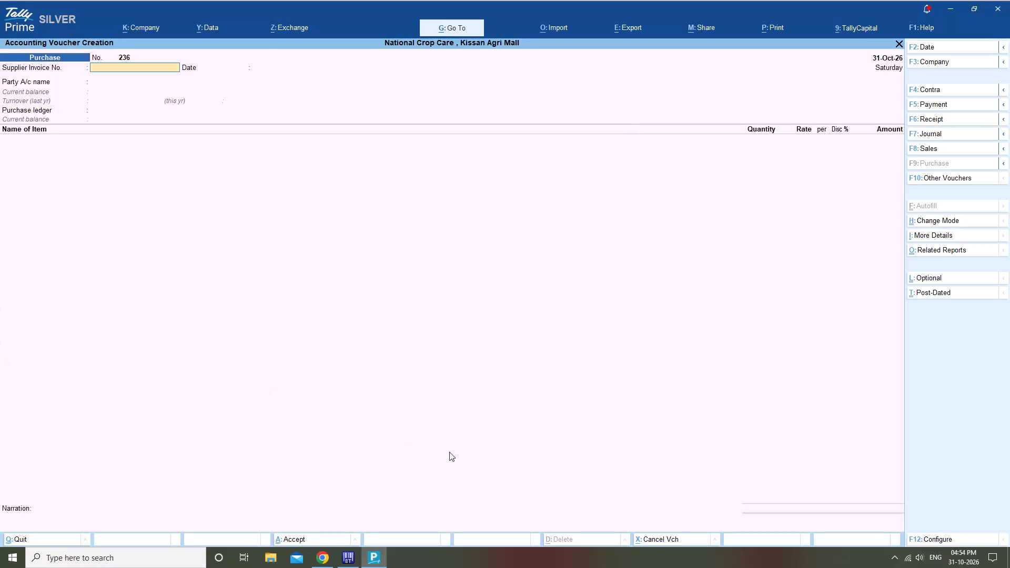
Leave the blank purchase voucher and open the account-book ledger report for Parijat Industries India Limited (Delhi).
key(Escape)
key(Escape)
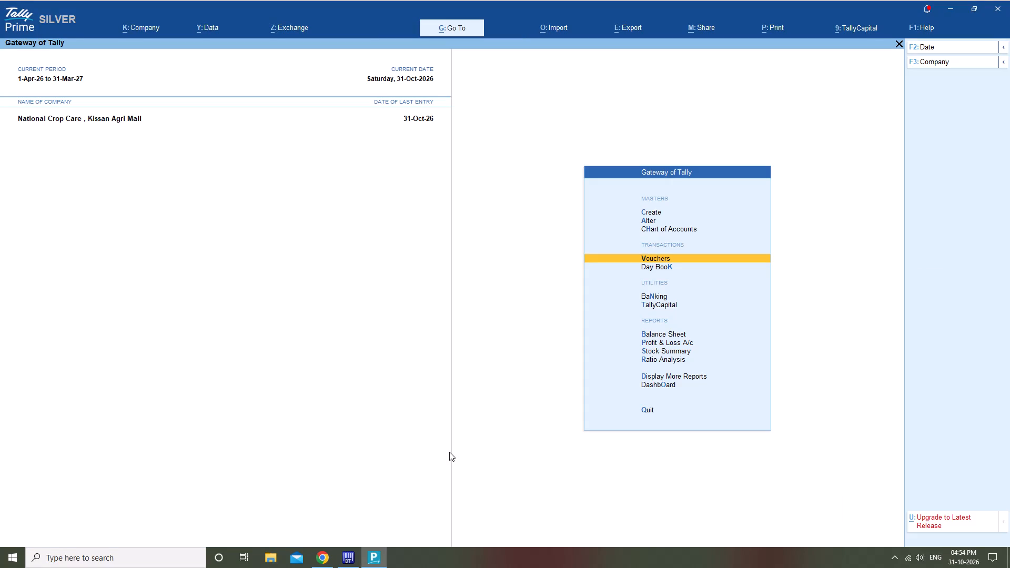
key(Down)
key(Down)
key(Down)
key(Down)
key(Down)
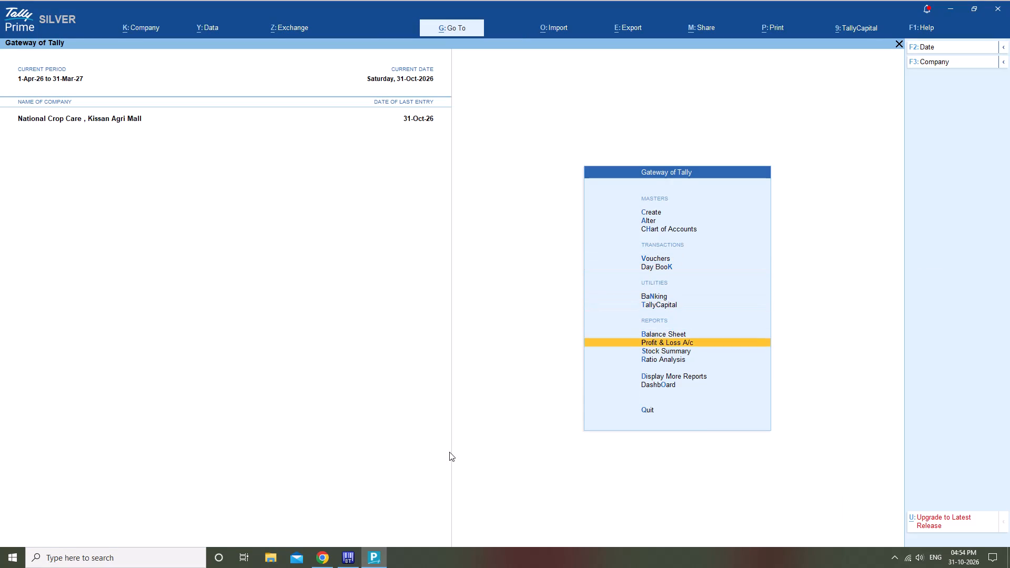
key(Down)
key(Down)
key(Down)
key(Return)
key(Down)
key(Down)
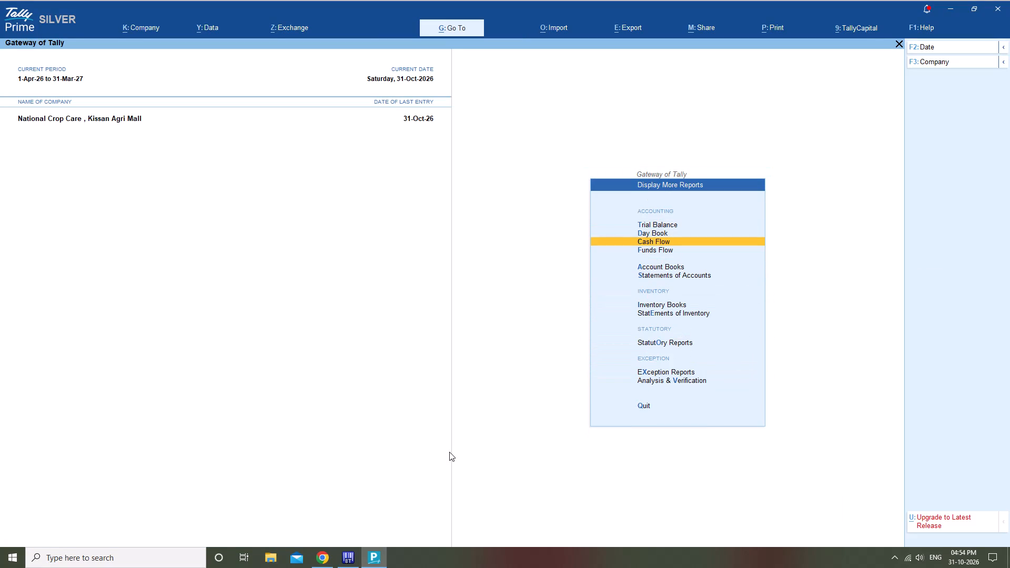
key(Down)
key(Down)
key(Down)
key(Down)
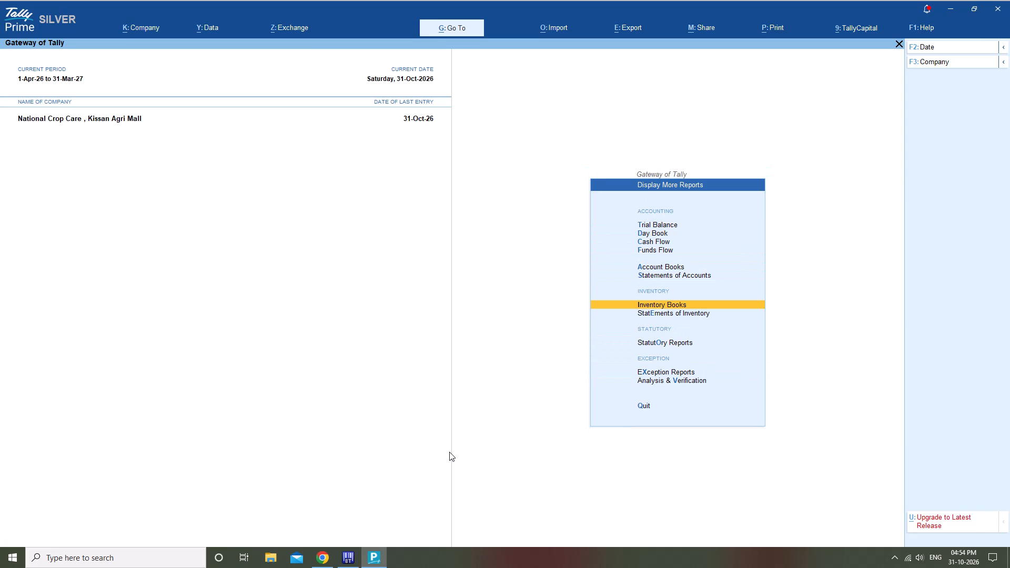
key(Up)
key(Up)
key(Return)
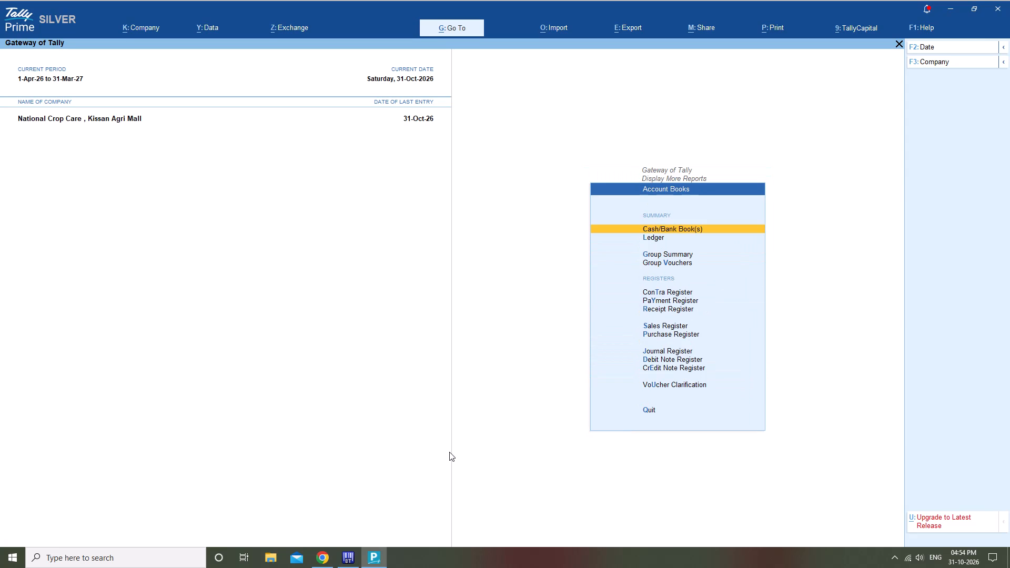
key(Down)
key(Return)
text(pari)
key(Return)
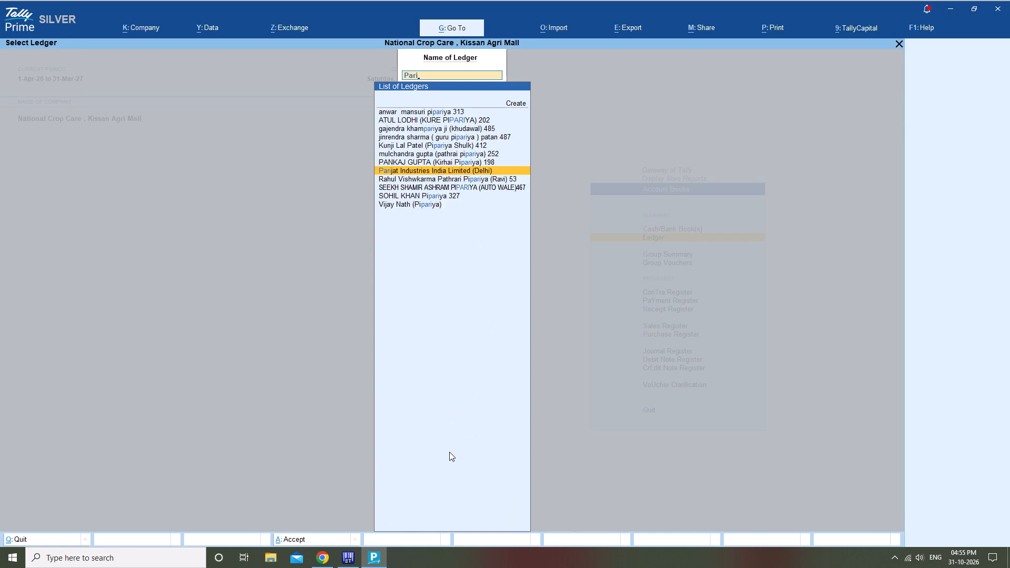